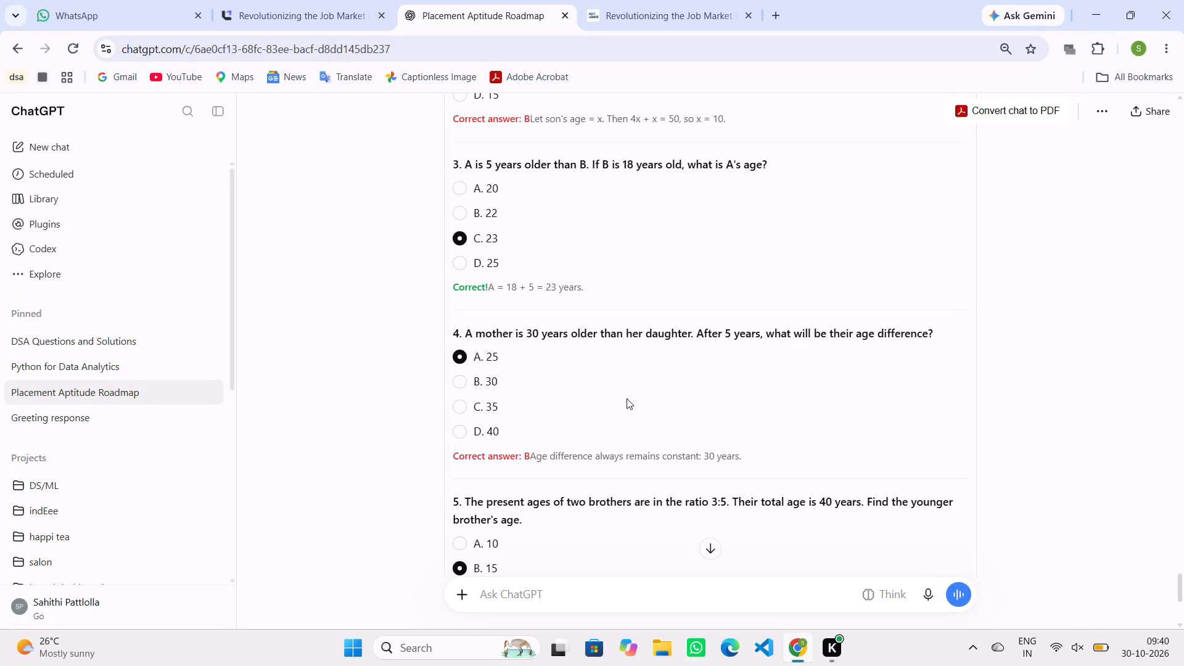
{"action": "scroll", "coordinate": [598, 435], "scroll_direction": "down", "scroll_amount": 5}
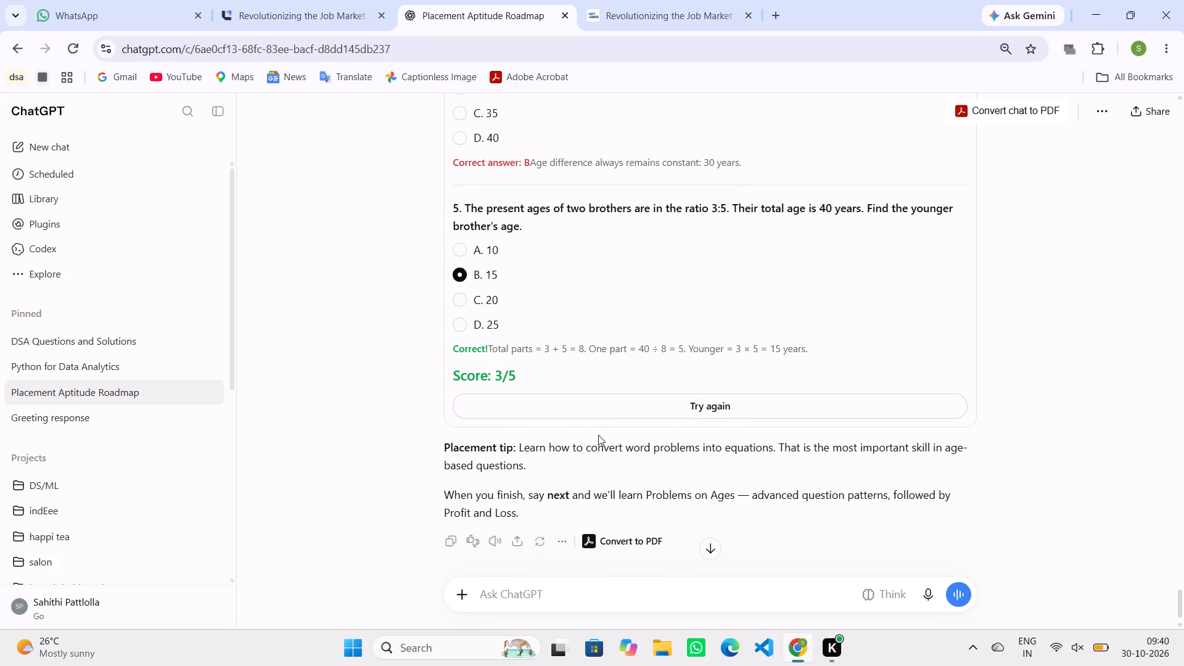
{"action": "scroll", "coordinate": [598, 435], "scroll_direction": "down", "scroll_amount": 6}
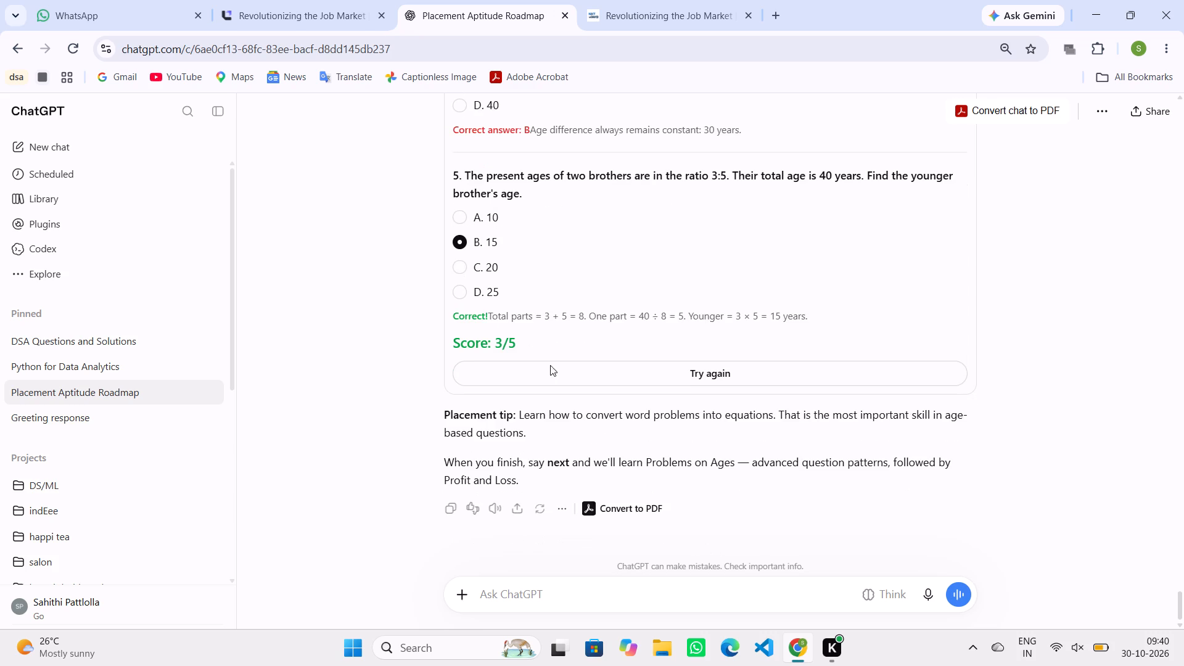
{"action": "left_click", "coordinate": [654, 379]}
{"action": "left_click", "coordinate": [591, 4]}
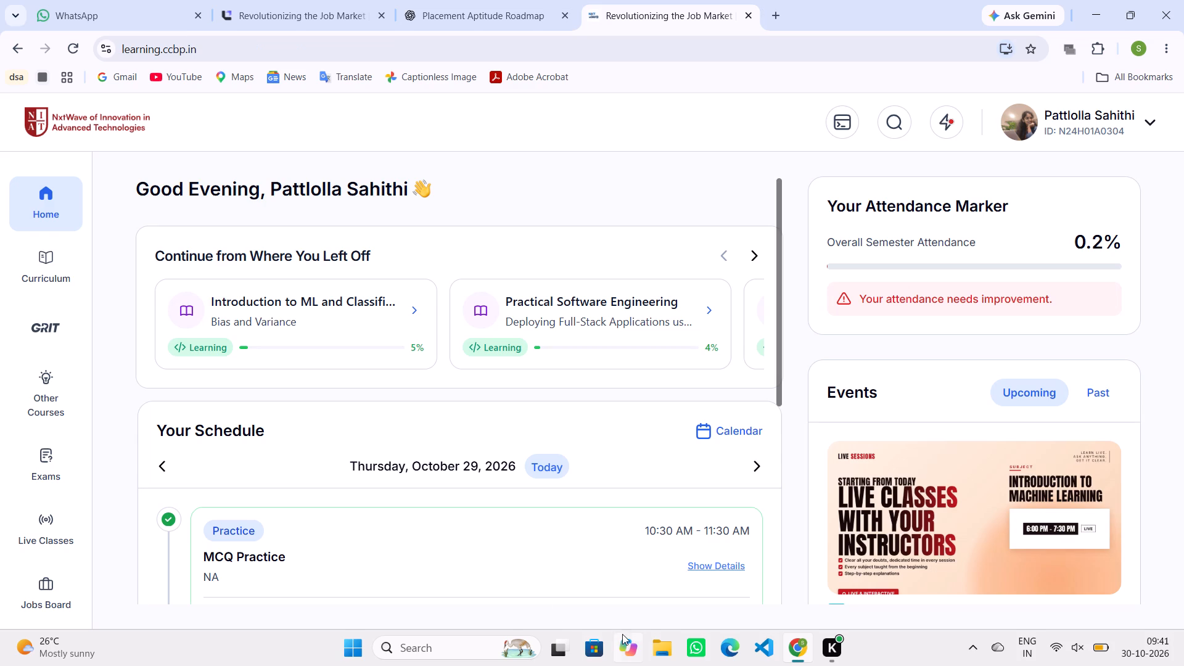
Launch Power BI Desktop and open the recent report online store.pbix.
{"action": "left_click", "coordinate": [464, 653]}
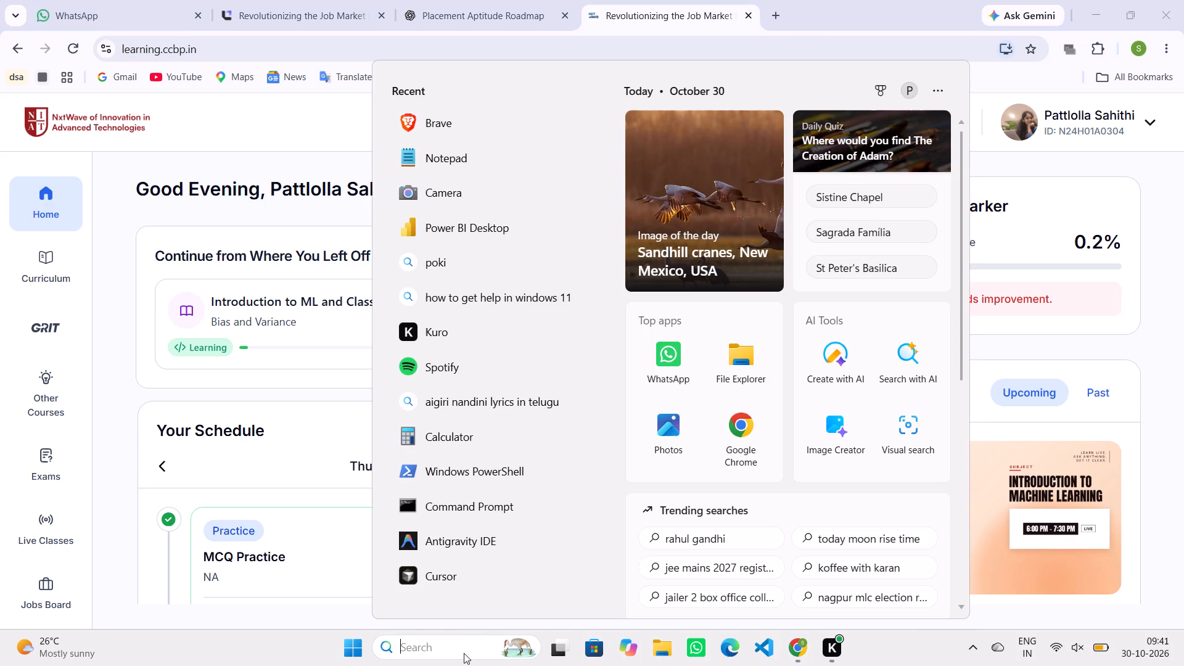
{"action": "type", "text": "po"}
{"action": "key", "text": "Return"}
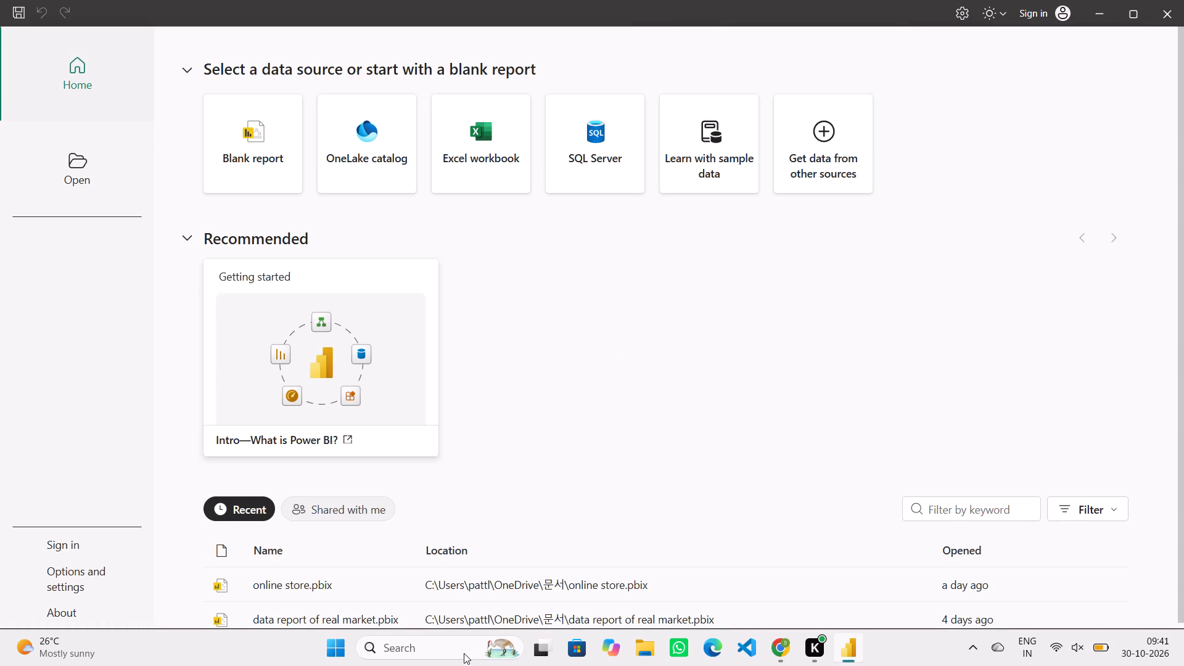
{"action": "left_click", "coordinate": [315, 578]}
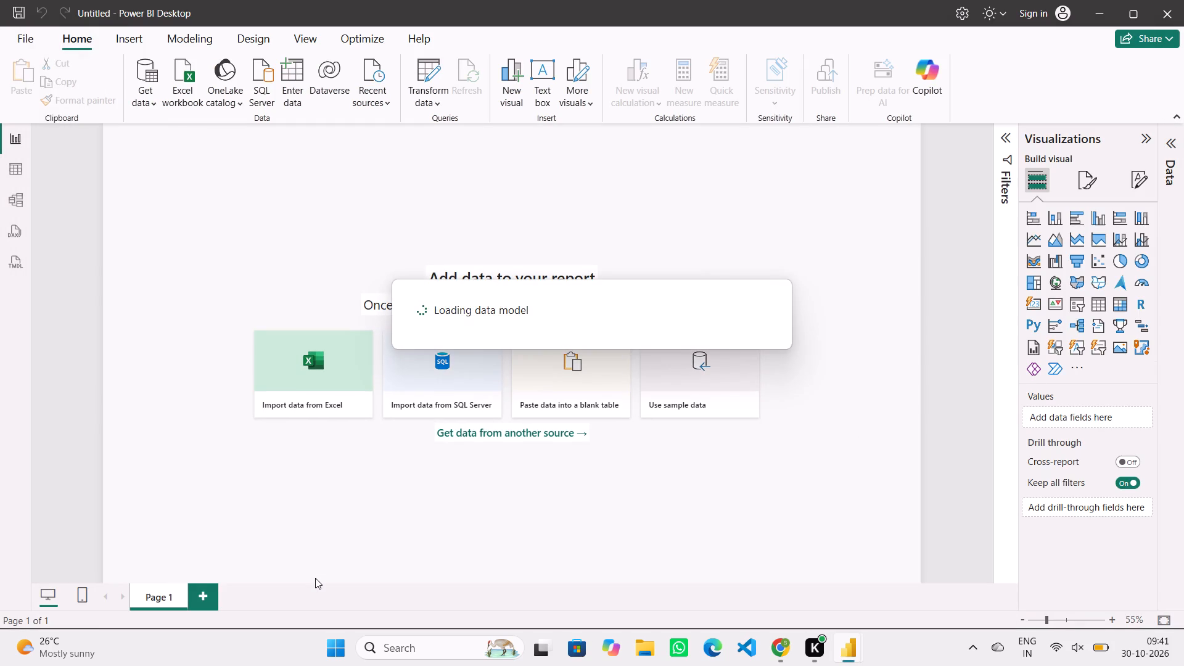
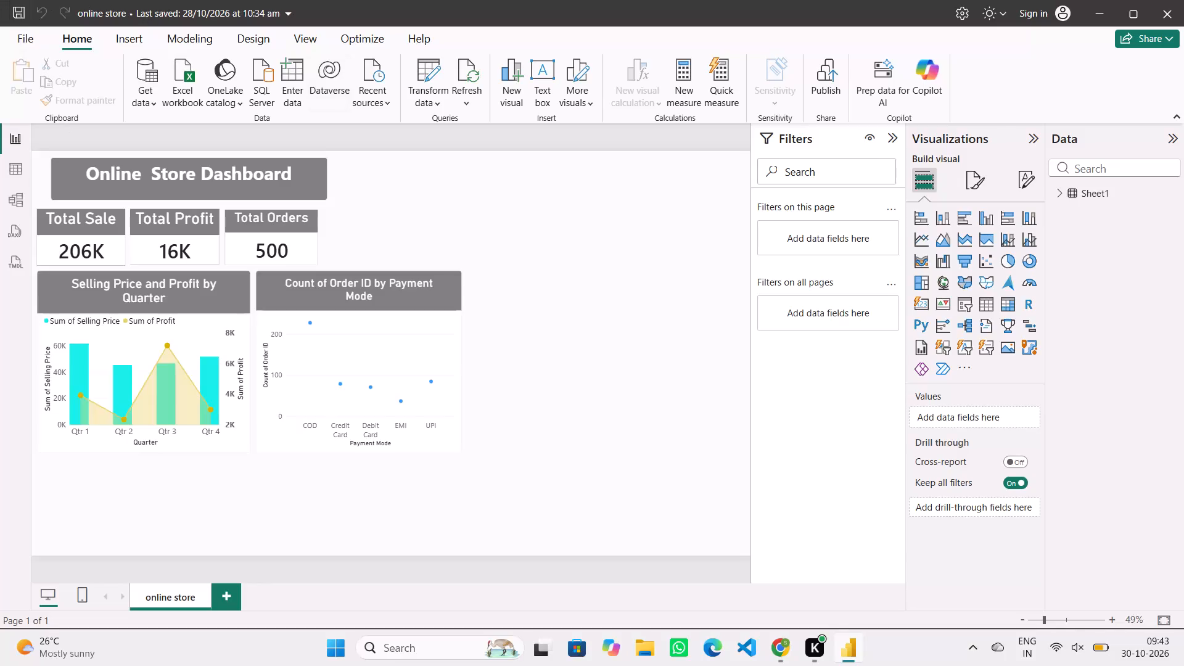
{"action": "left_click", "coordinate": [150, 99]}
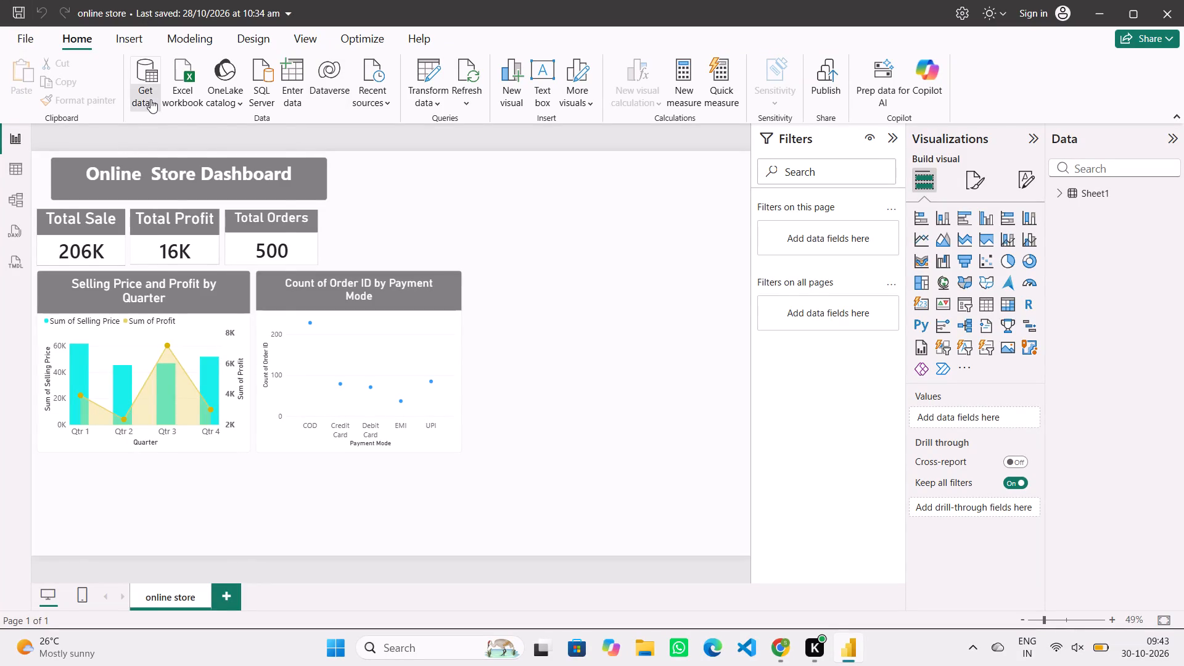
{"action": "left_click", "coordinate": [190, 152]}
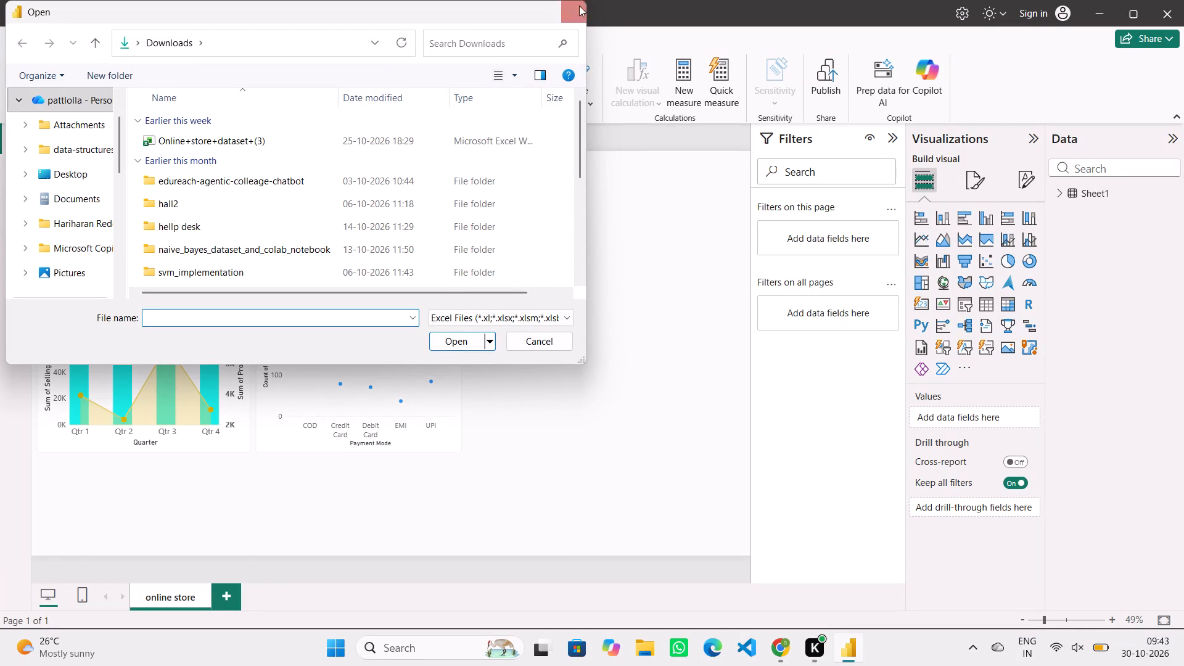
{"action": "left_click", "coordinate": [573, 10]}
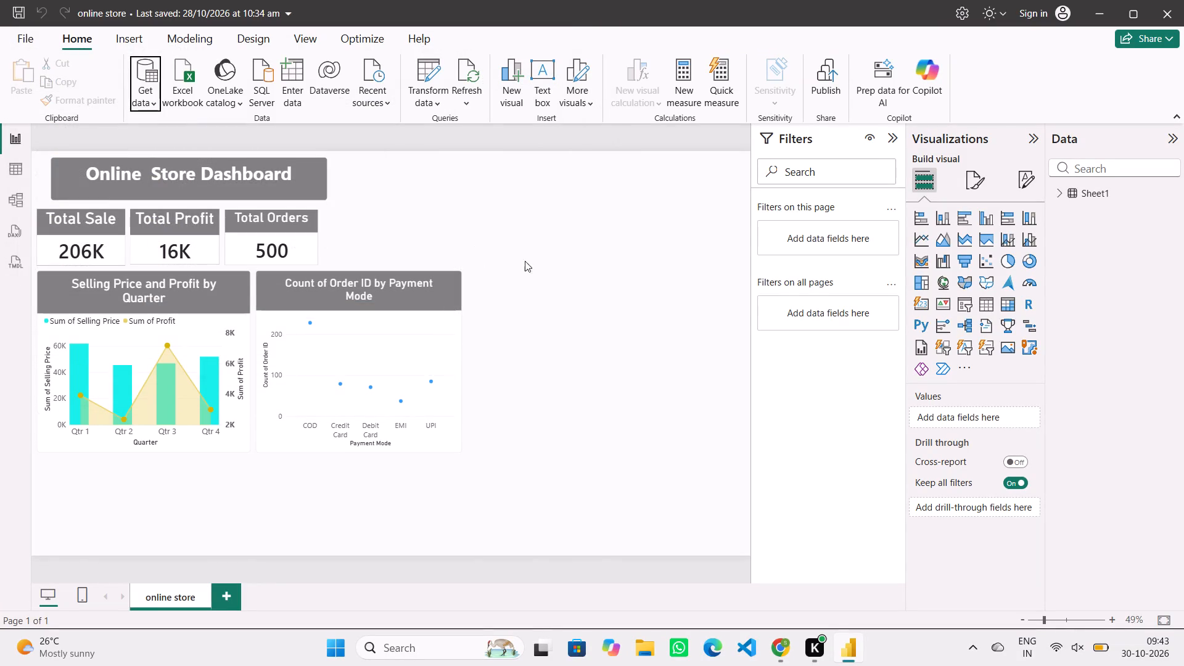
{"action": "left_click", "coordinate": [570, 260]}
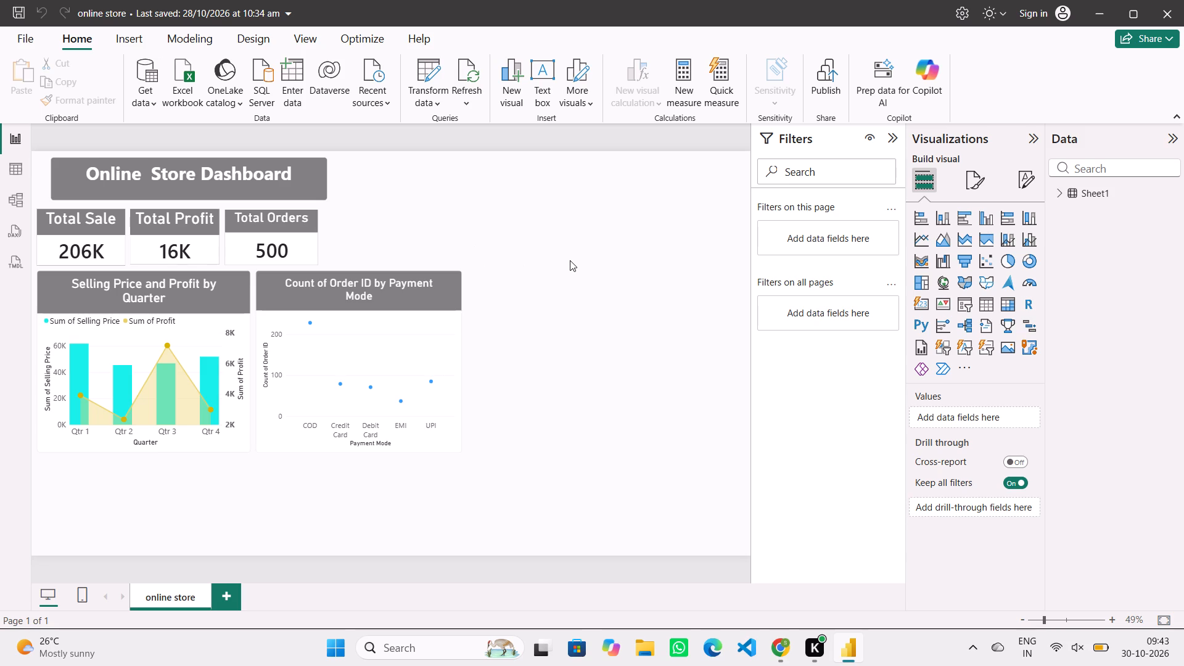
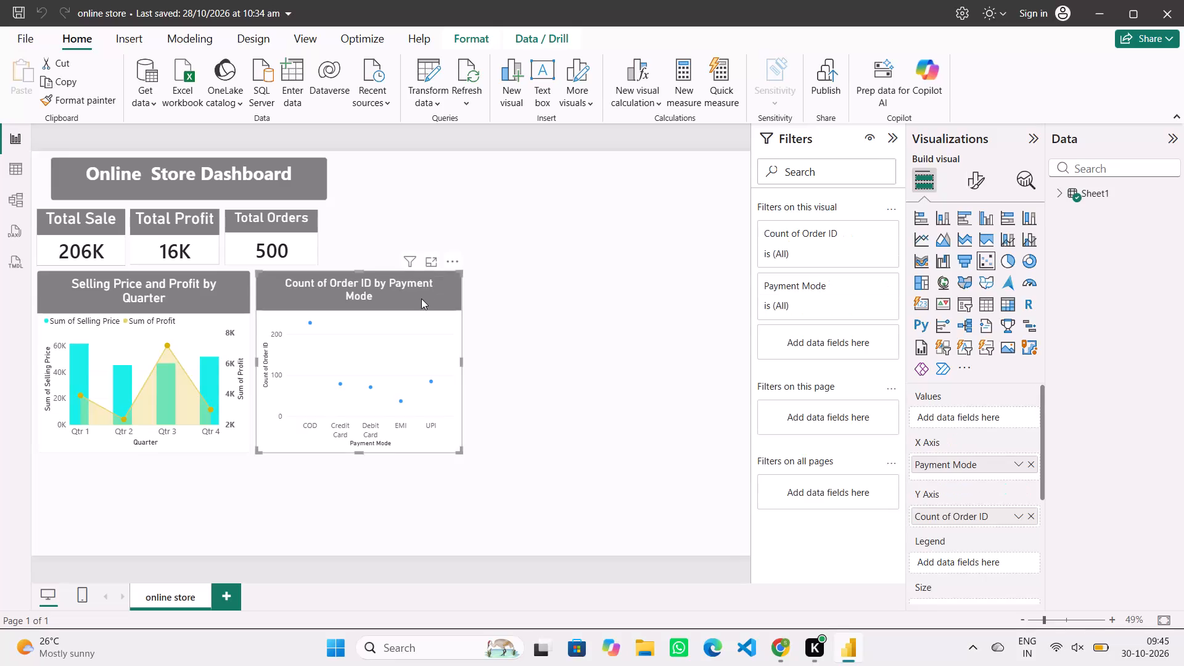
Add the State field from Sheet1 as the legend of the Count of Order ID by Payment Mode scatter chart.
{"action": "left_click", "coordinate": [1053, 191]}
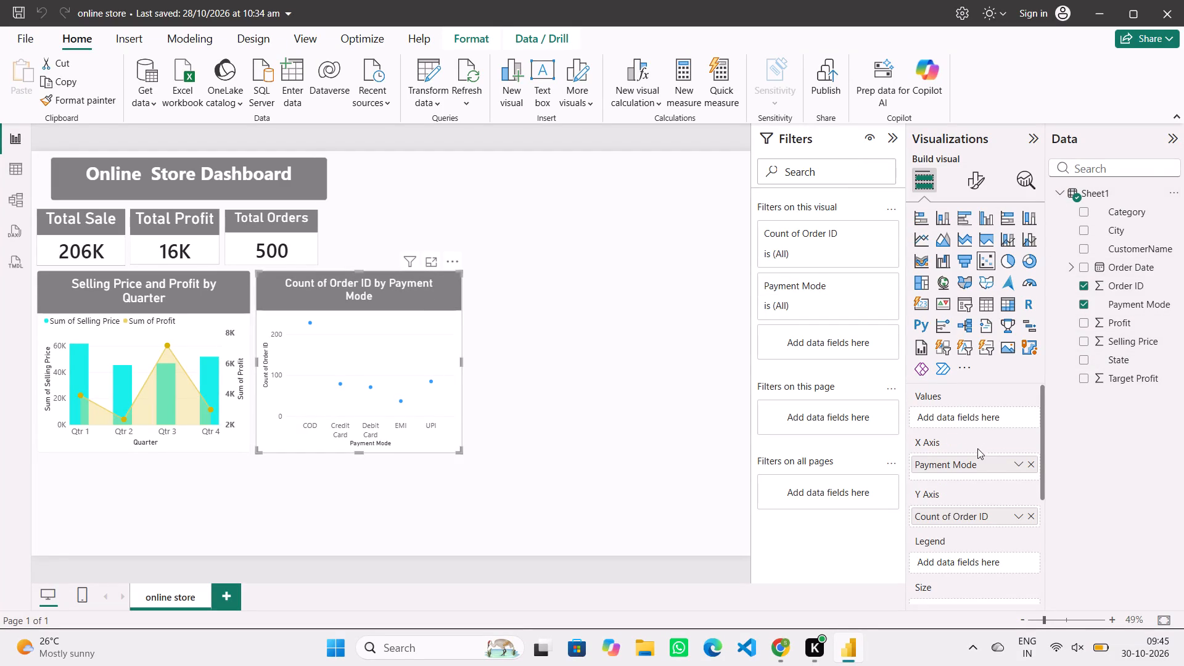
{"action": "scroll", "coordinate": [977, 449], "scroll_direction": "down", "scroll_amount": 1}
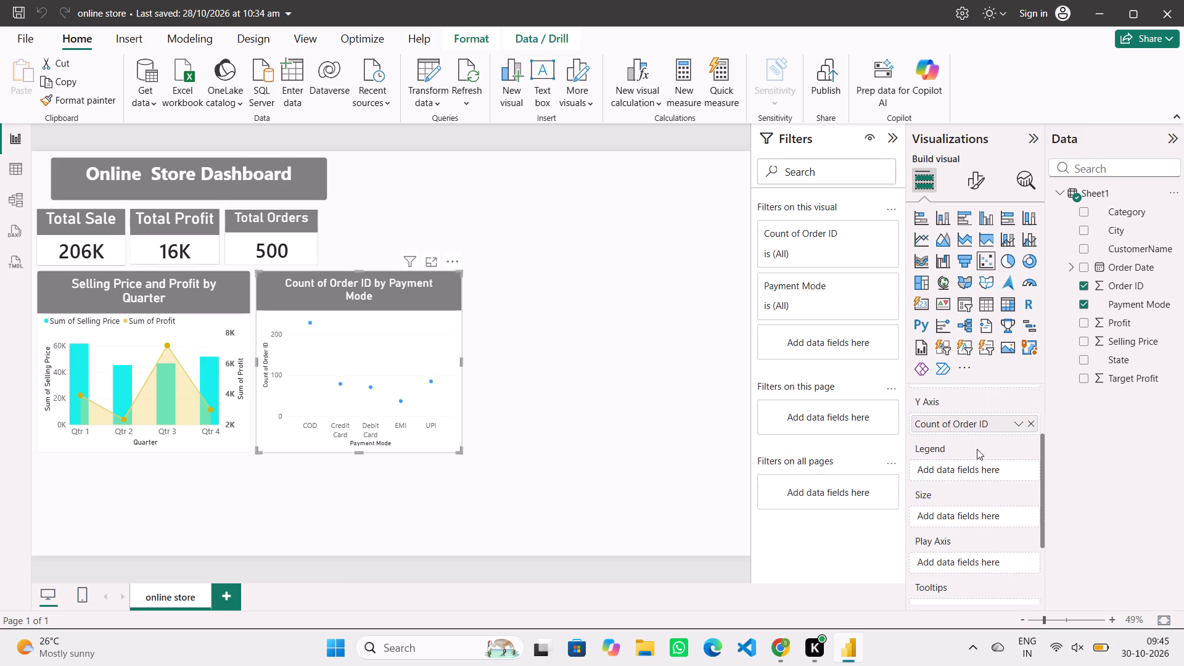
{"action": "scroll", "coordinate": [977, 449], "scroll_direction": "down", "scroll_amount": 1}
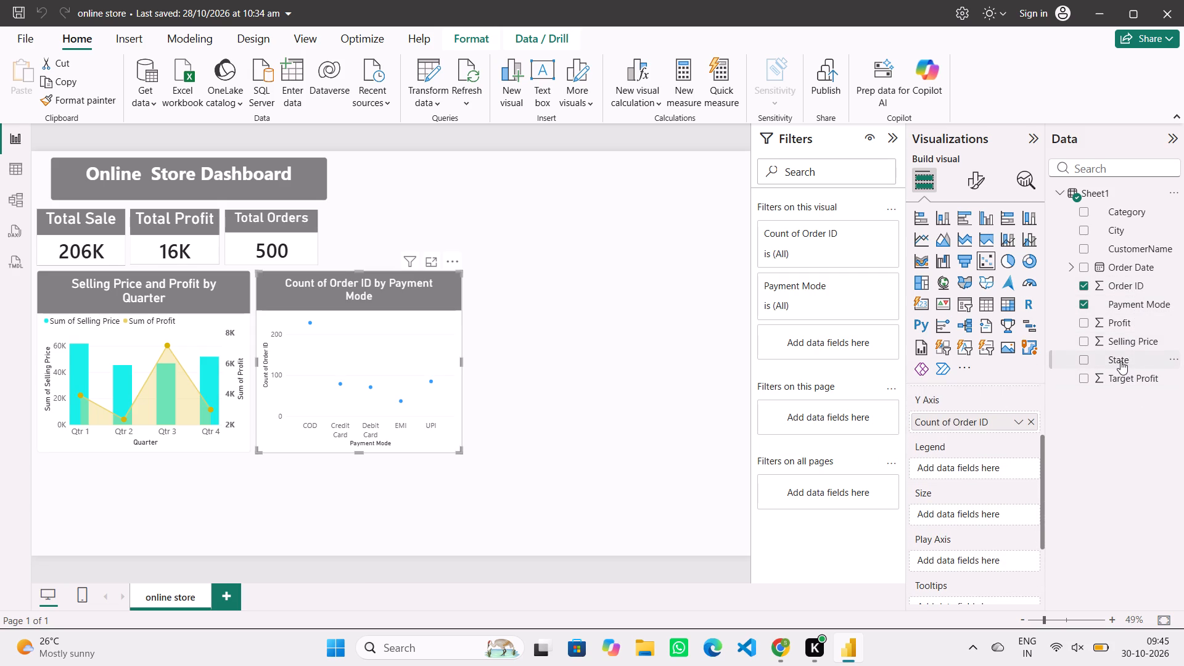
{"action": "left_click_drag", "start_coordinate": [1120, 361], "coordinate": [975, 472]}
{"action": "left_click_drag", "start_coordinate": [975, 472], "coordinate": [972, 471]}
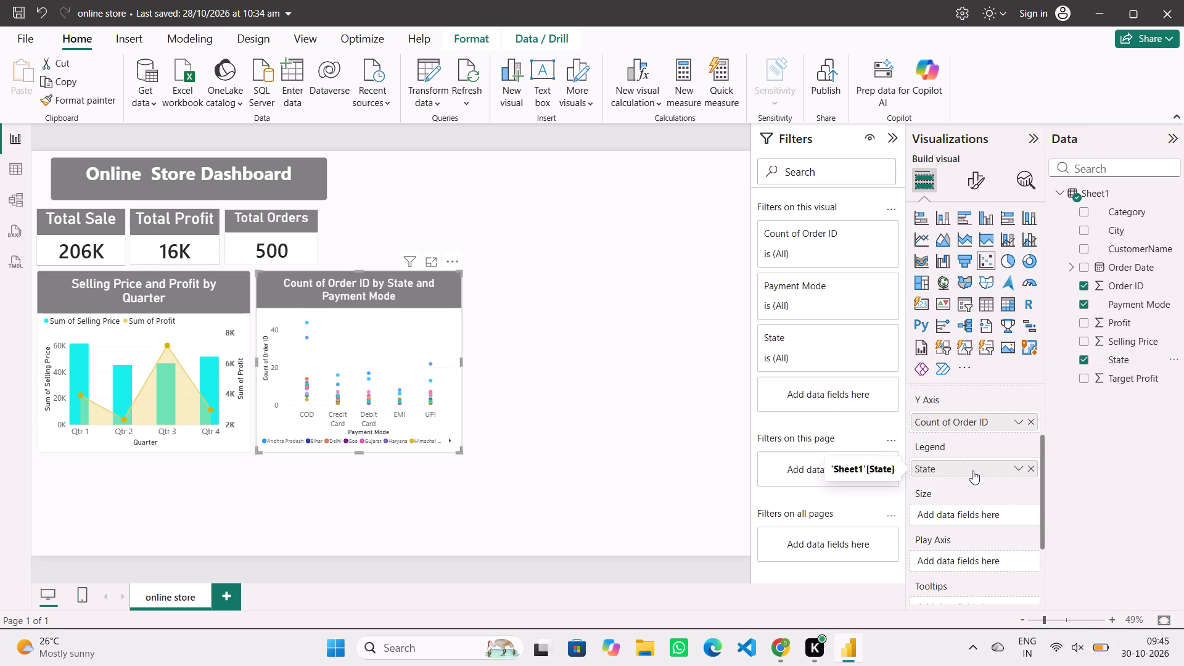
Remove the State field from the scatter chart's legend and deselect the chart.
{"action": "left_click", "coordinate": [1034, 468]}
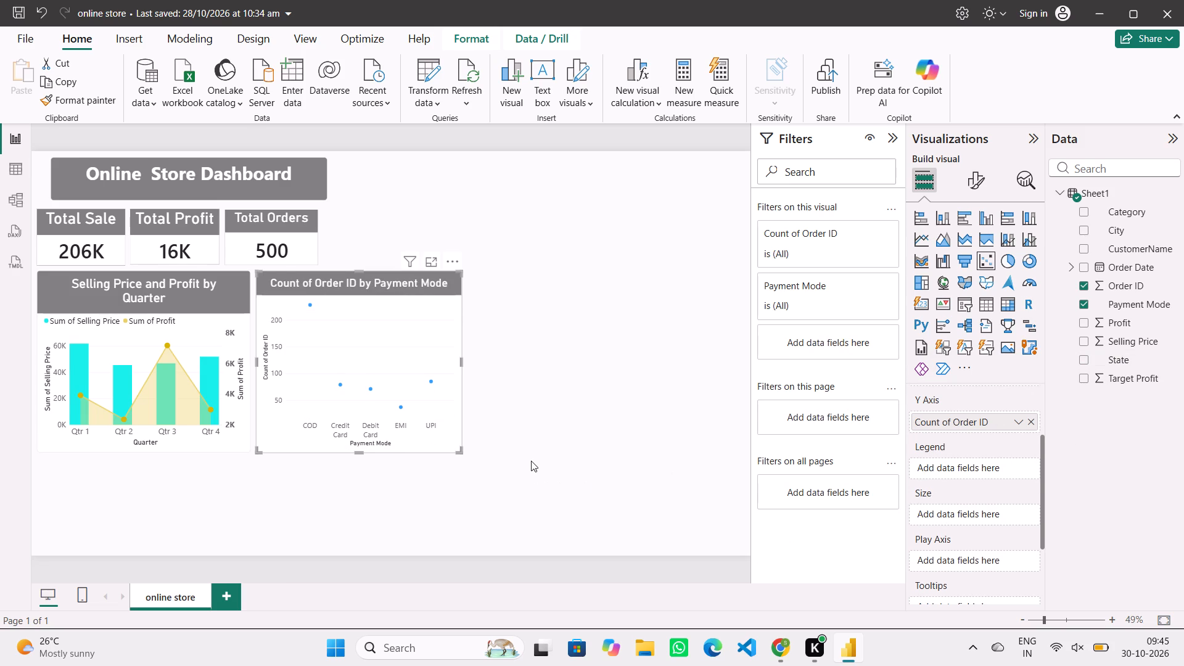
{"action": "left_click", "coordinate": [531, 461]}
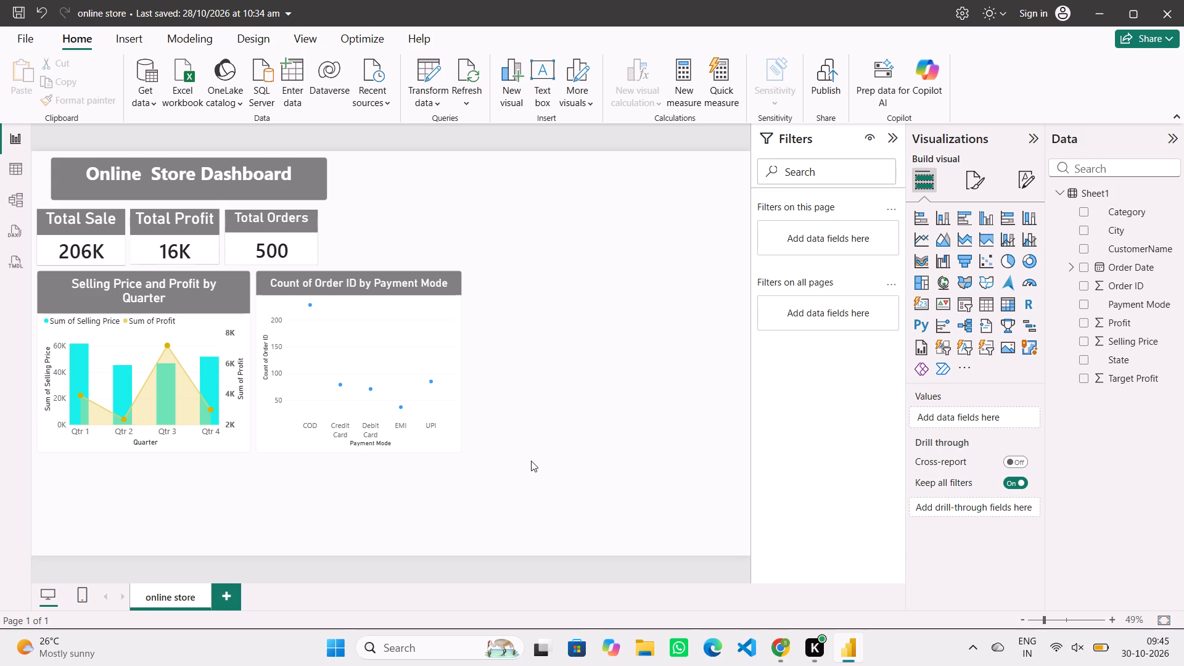
Examine the report page's canvas settings, including the available page sizes.
{"action": "left_click", "coordinate": [971, 181]}
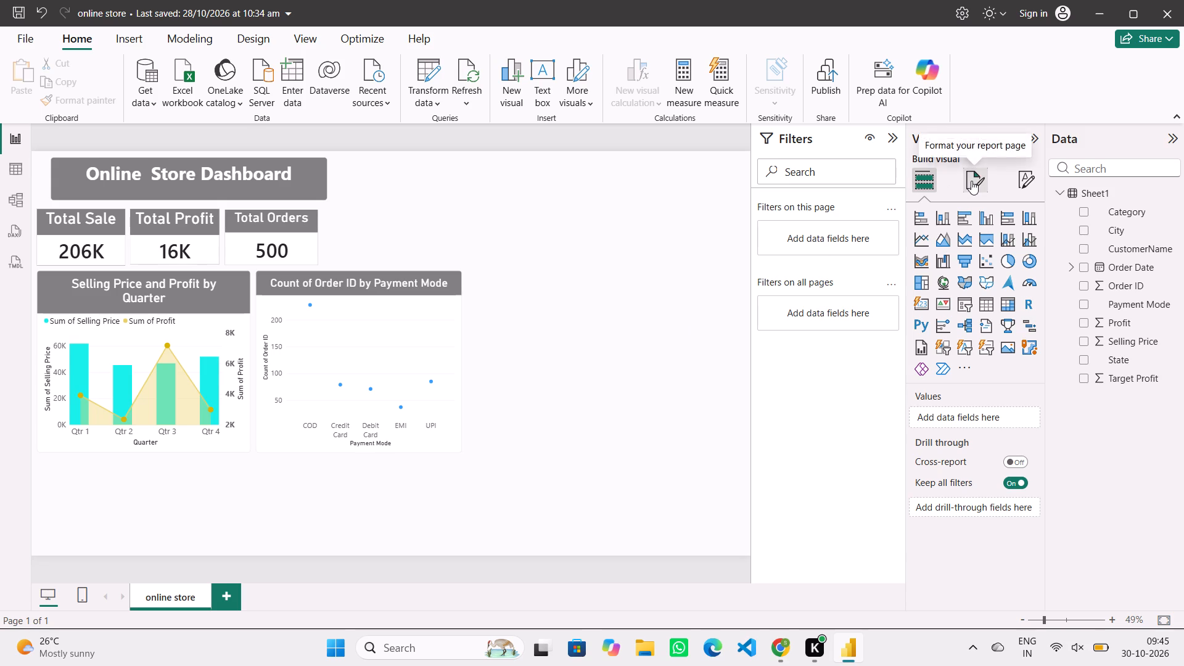
{"action": "left_click", "coordinate": [956, 294]}
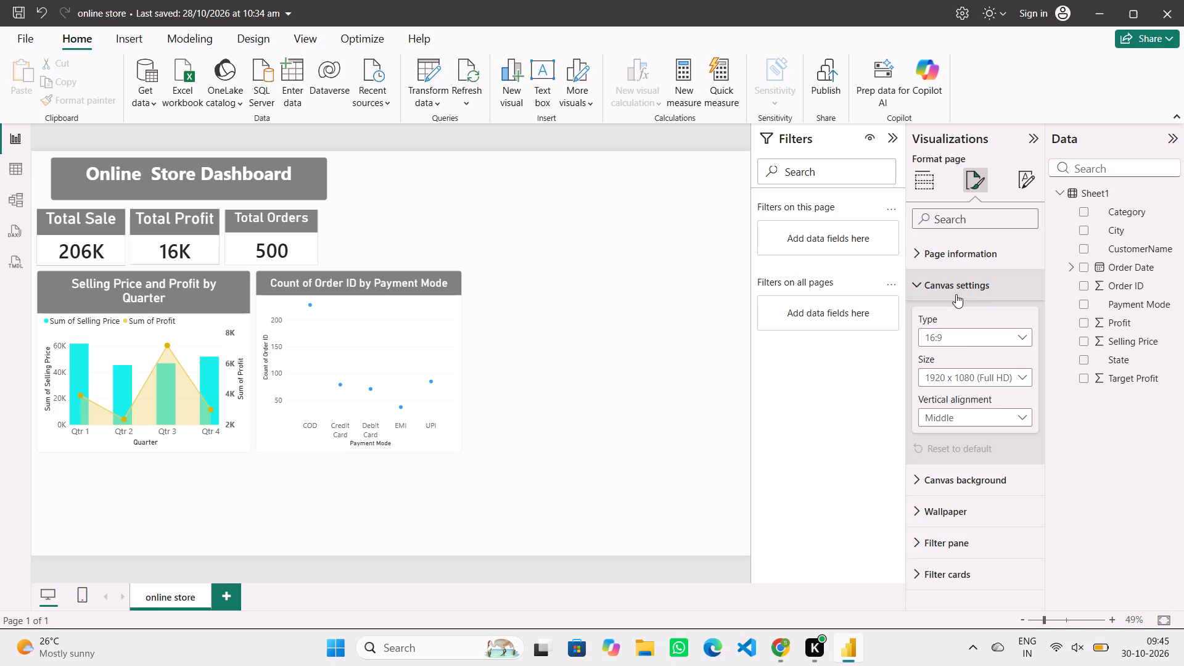
{"action": "left_click", "coordinate": [1024, 377]}
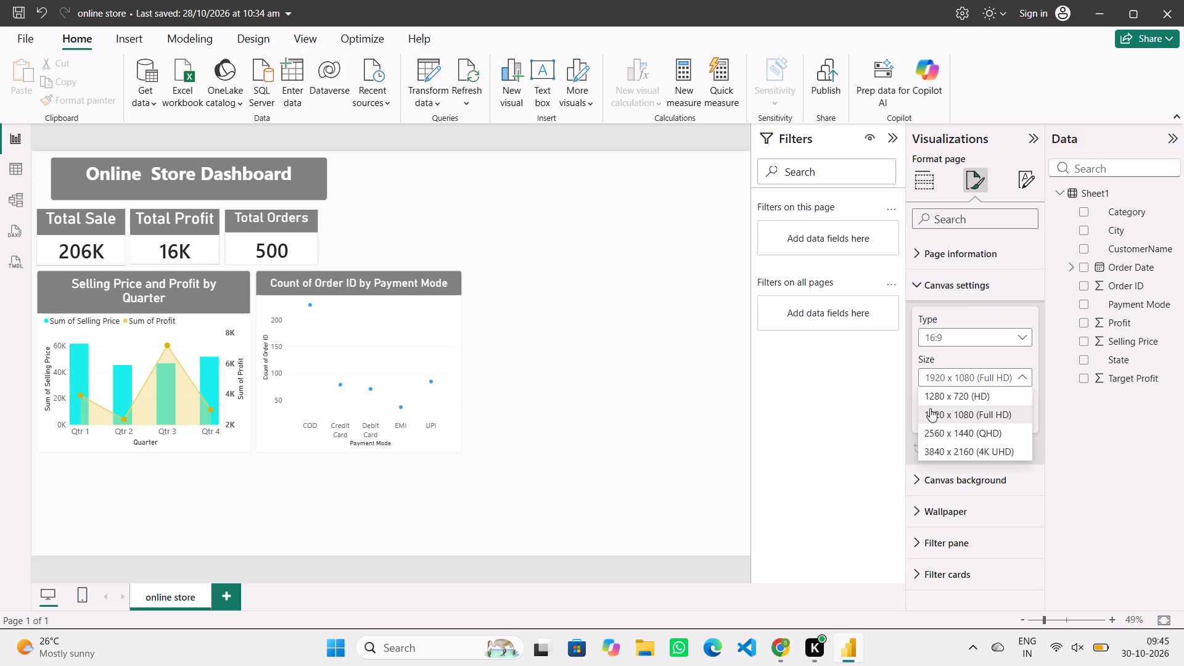
{"action": "left_click", "coordinate": [657, 469]}
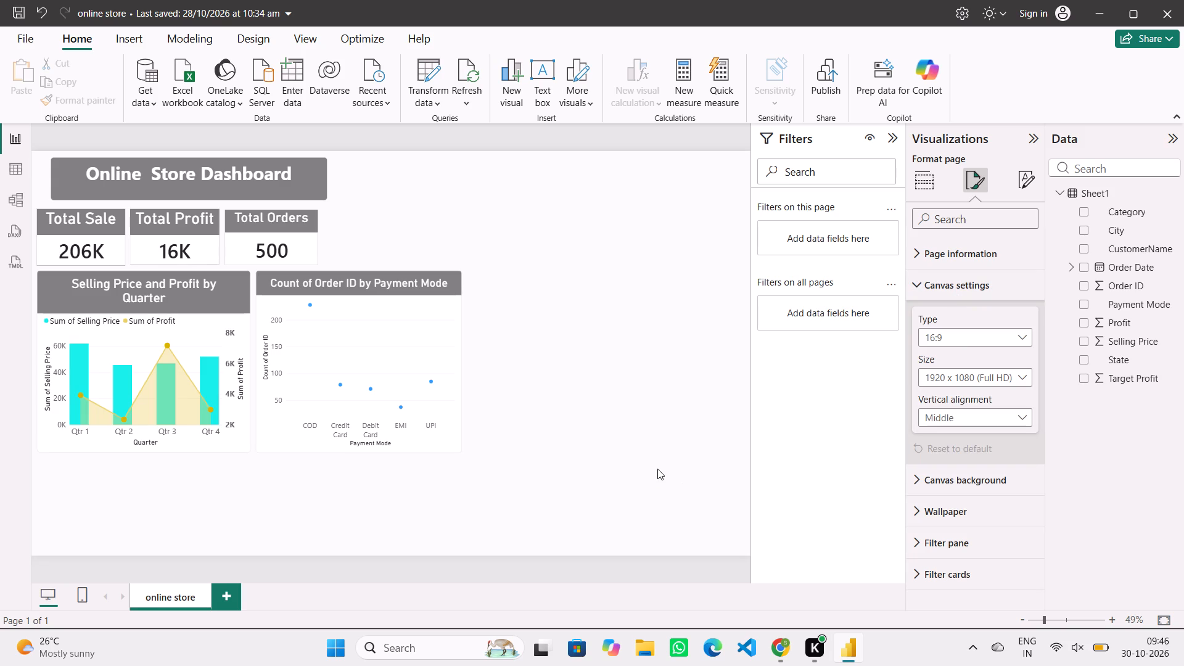
{"action": "left_click", "coordinate": [911, 292]}
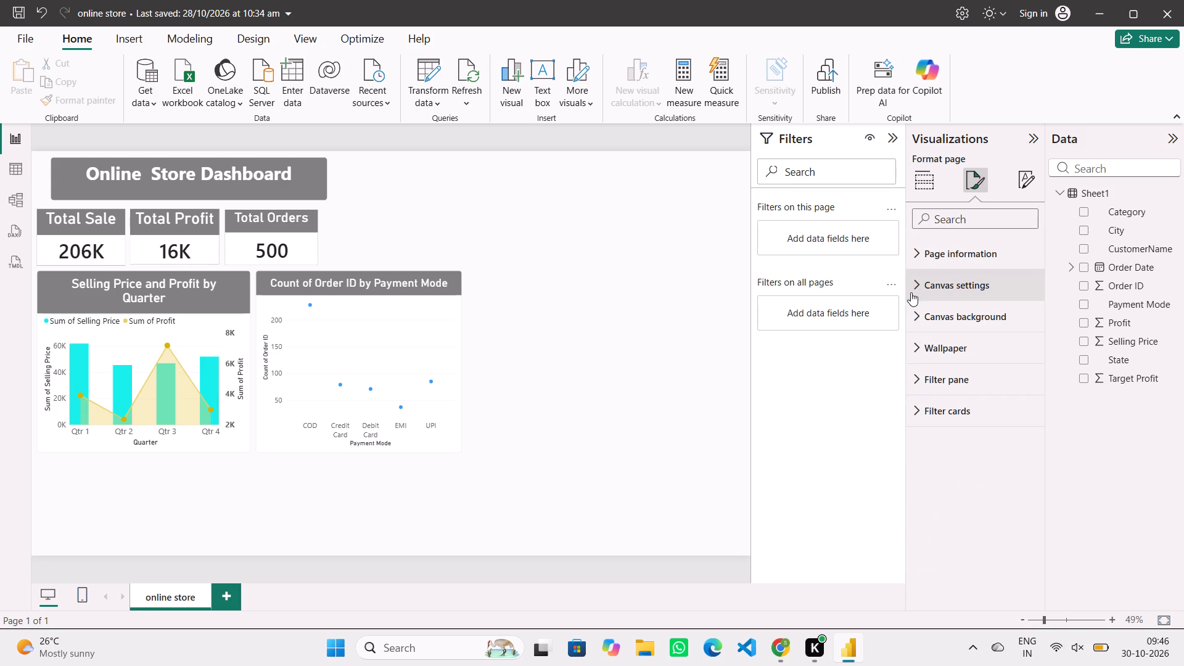
{"action": "left_click", "coordinate": [749, 366]}
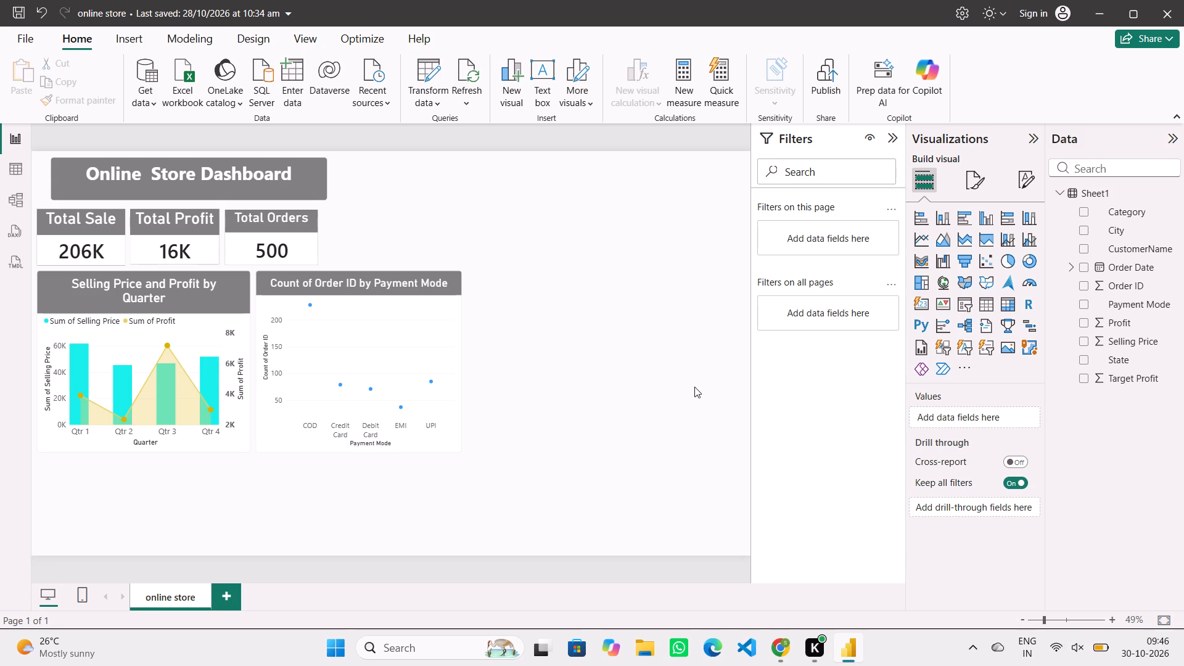
Select the Count of Order ID by Payment Mode scatter chart.
{"action": "left_click", "coordinate": [413, 329]}
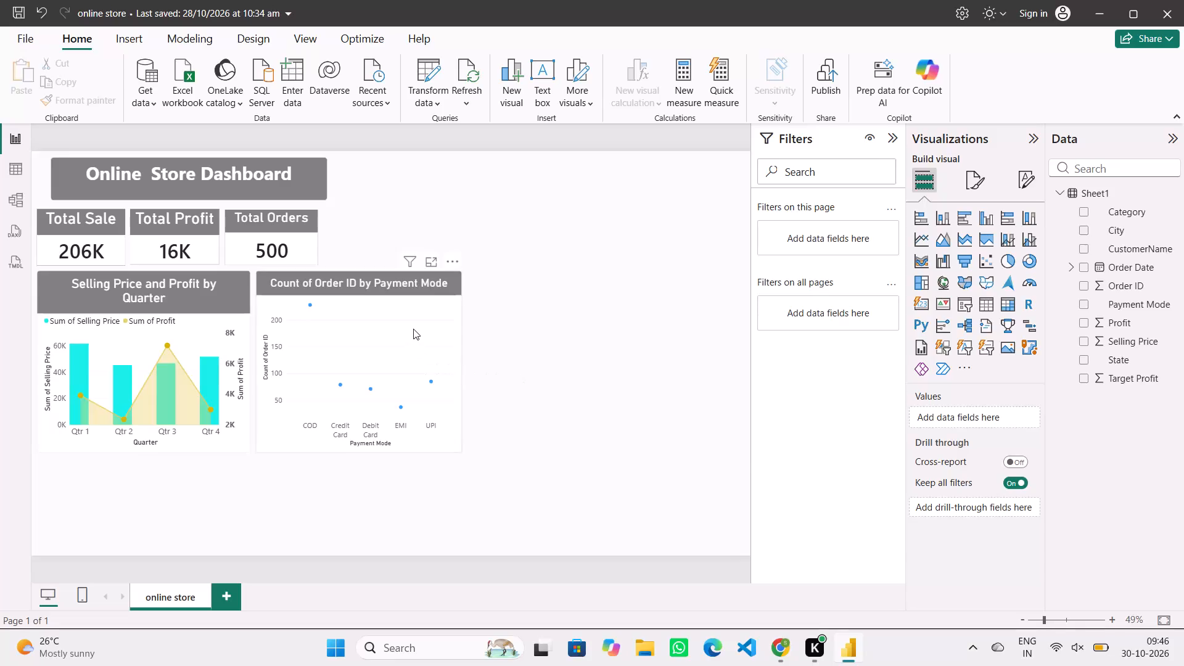
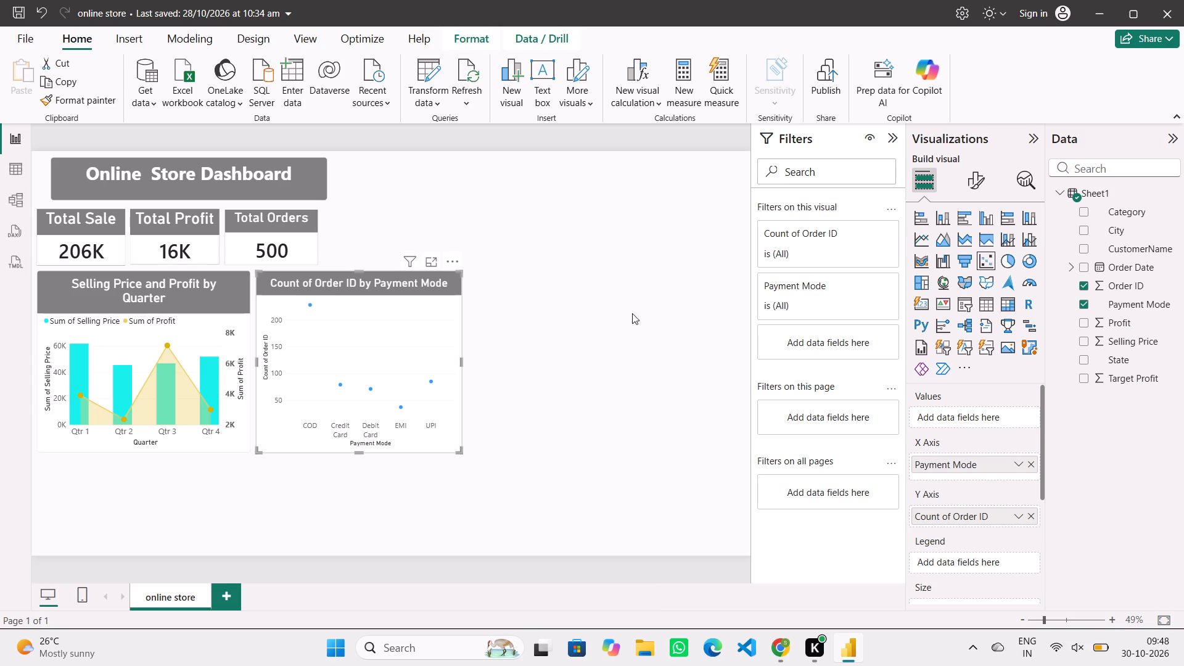
Set the marker color of the Count of Order ID by Payment Mode scatter chart to dark red.
{"action": "left_click", "coordinate": [971, 183]}
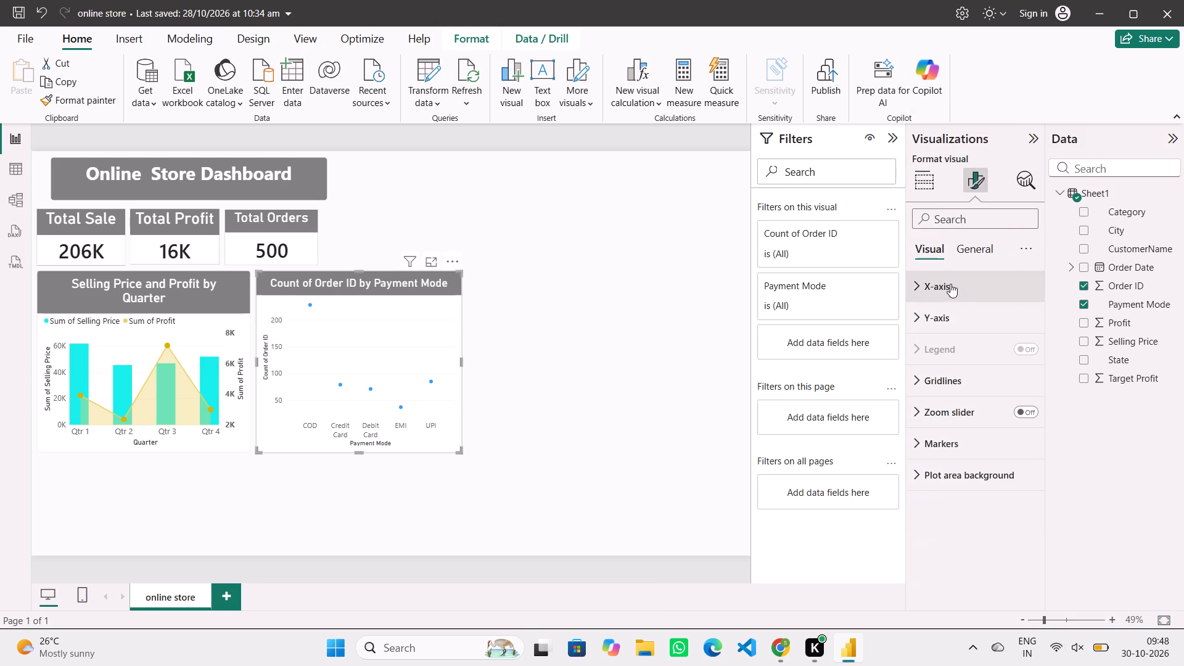
{"action": "left_click", "coordinate": [977, 258]}
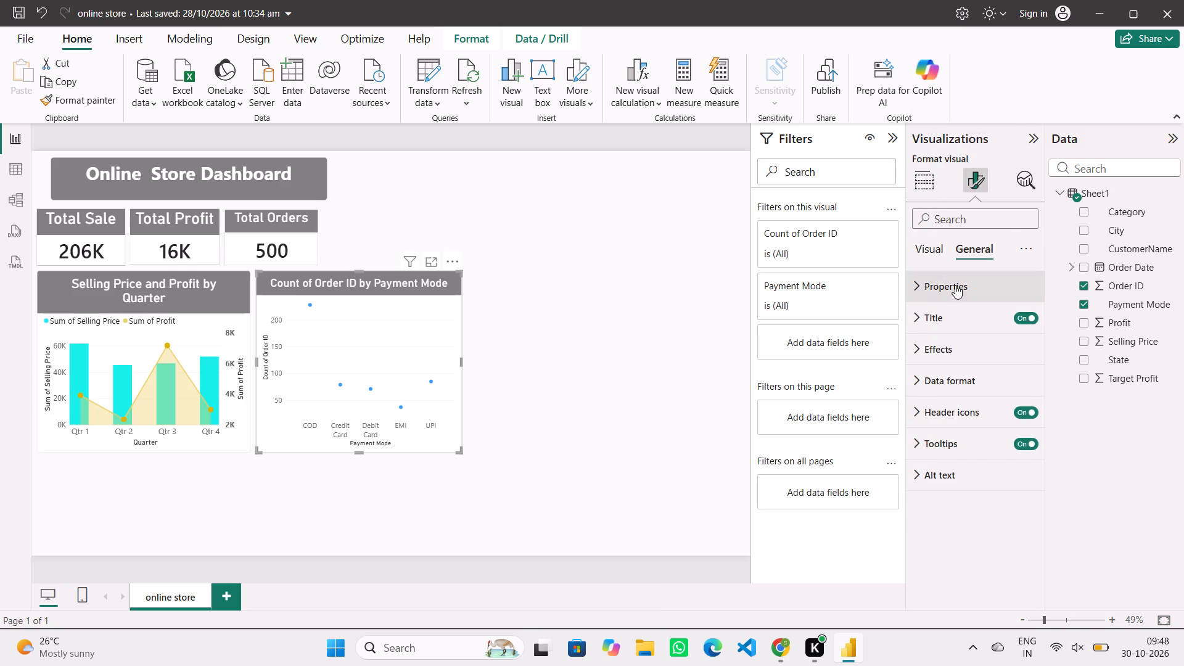
{"action": "left_click", "coordinate": [932, 243]}
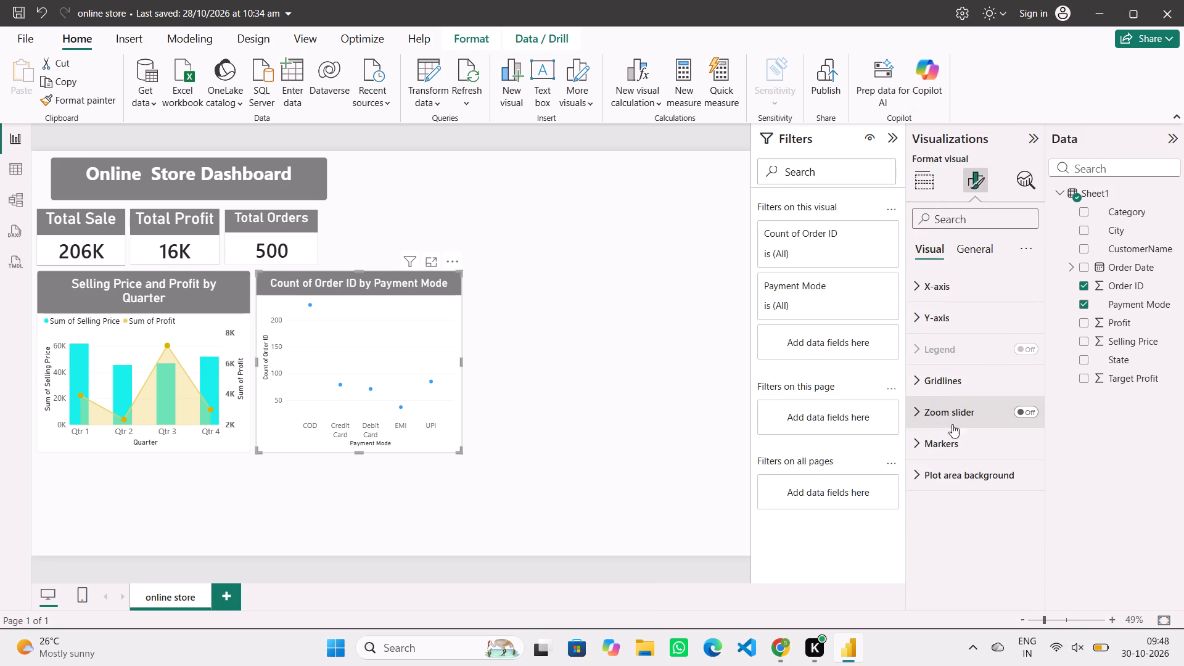
{"action": "left_click", "coordinate": [958, 437]}
{"action": "scroll", "coordinate": [958, 437], "scroll_direction": "down", "scroll_amount": 4}
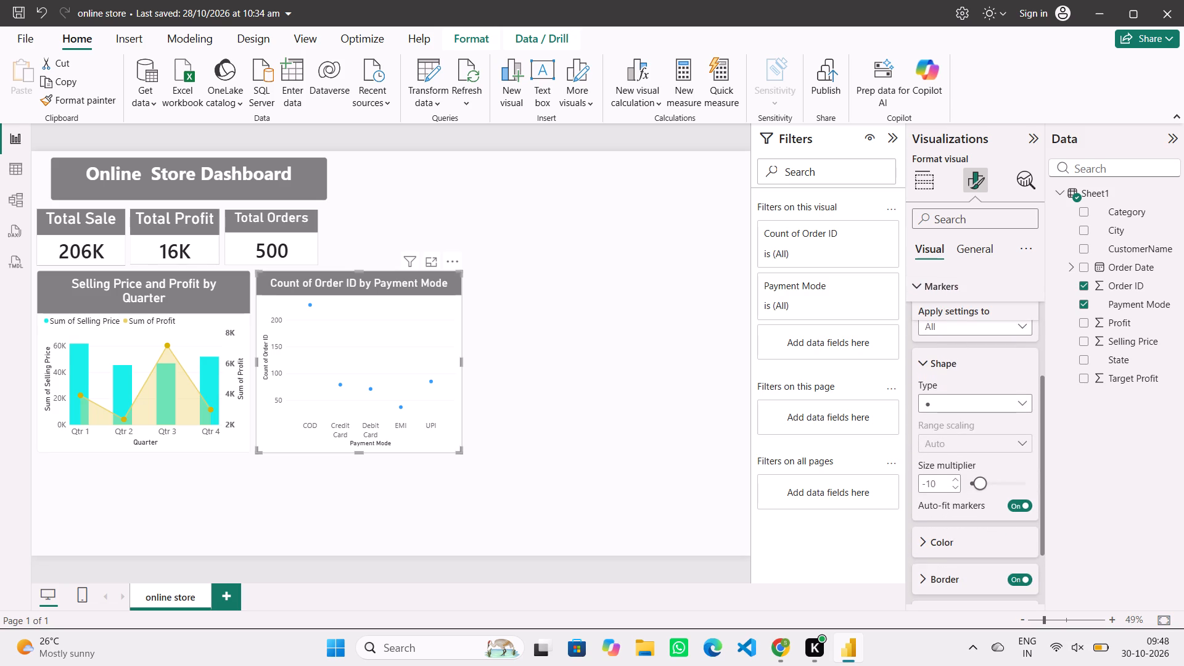
{"action": "scroll", "coordinate": [946, 473], "scroll_direction": "down", "scroll_amount": 1}
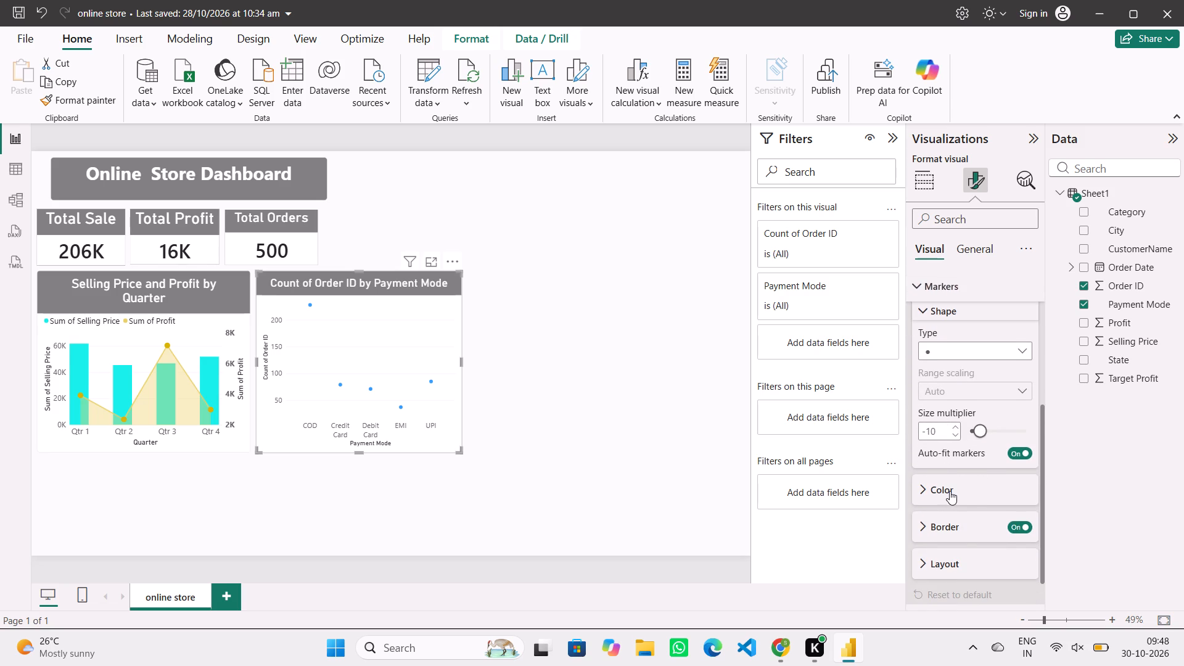
{"action": "left_click", "coordinate": [950, 491]}
{"action": "scroll", "coordinate": [950, 491], "scroll_direction": "down", "scroll_amount": 1}
{"action": "left_click", "coordinate": [951, 476]}
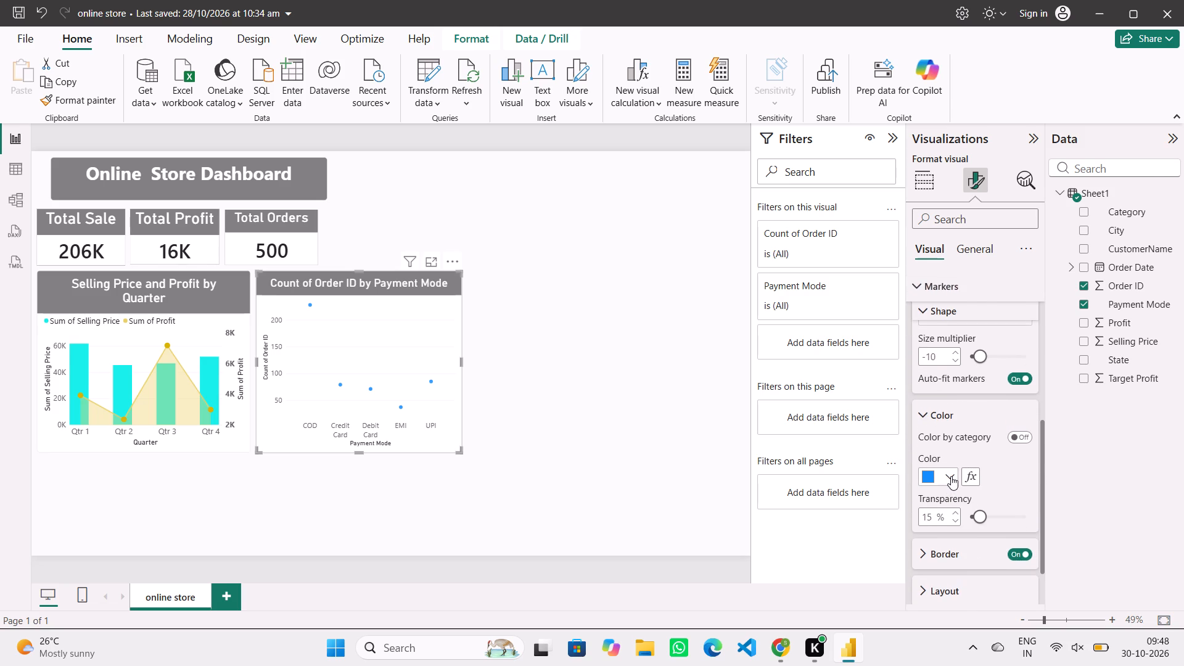
{"action": "left_click", "coordinate": [1136, 304]}
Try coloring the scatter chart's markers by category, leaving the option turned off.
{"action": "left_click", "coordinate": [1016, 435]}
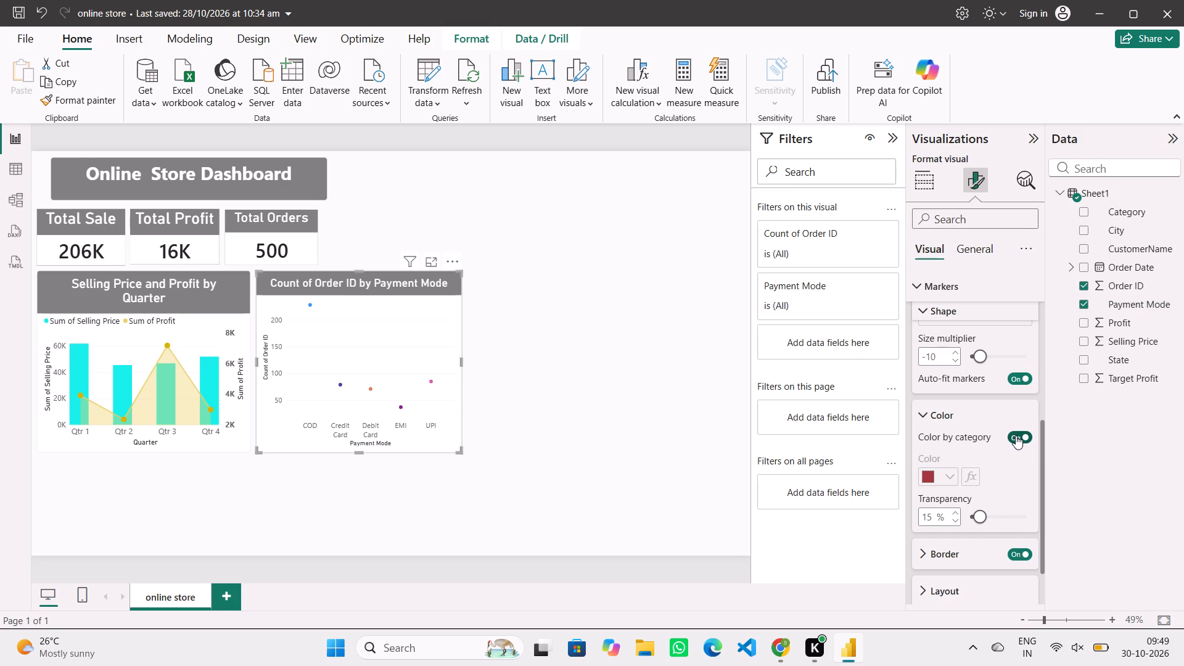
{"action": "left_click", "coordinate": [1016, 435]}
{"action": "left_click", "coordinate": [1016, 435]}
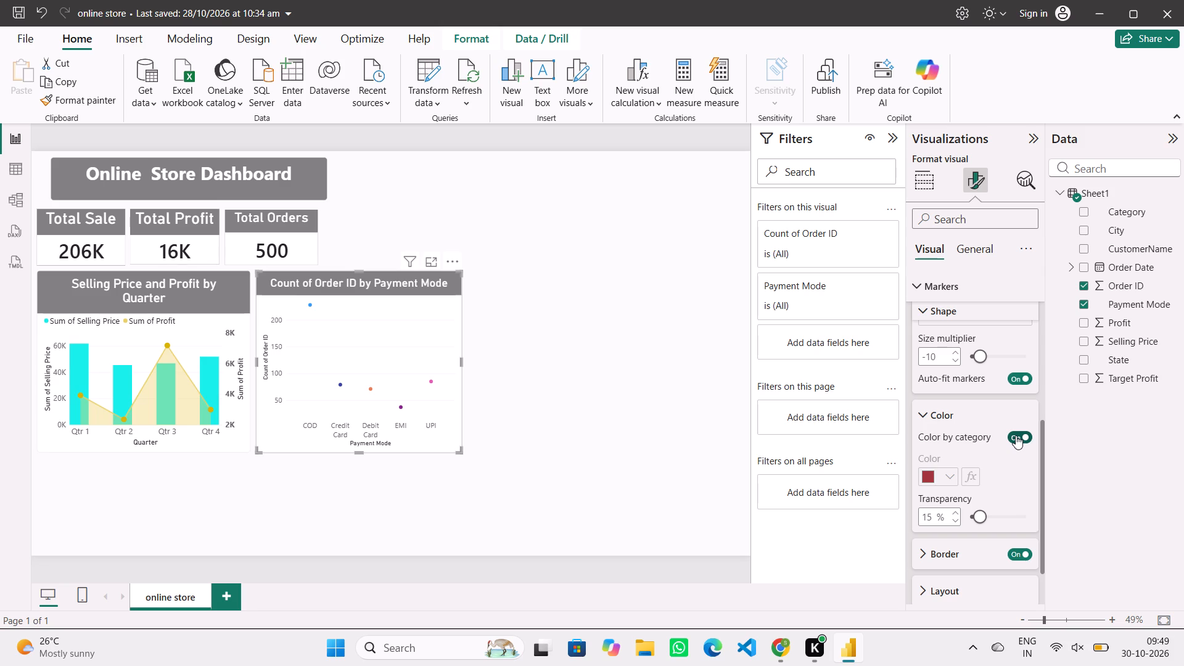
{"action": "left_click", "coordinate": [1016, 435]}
Set the size multiplier of the scatter chart's markers to -4.
{"action": "scroll", "coordinate": [930, 415], "scroll_direction": "up", "scroll_amount": 1}
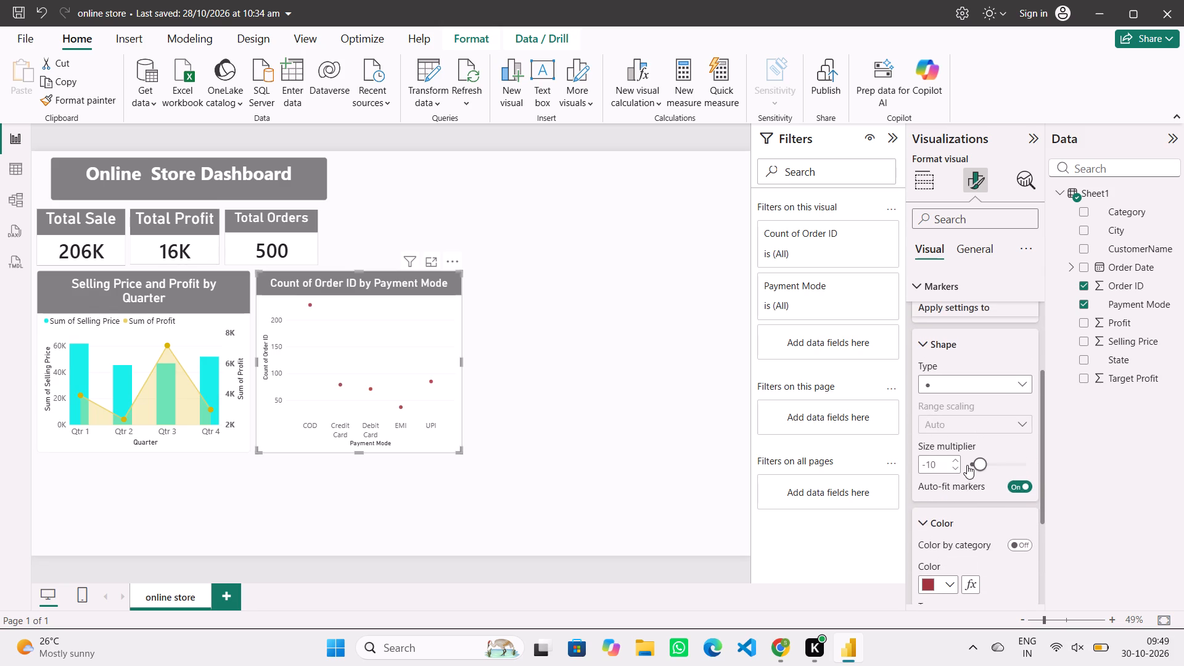
{"action": "left_click", "coordinate": [956, 460]}
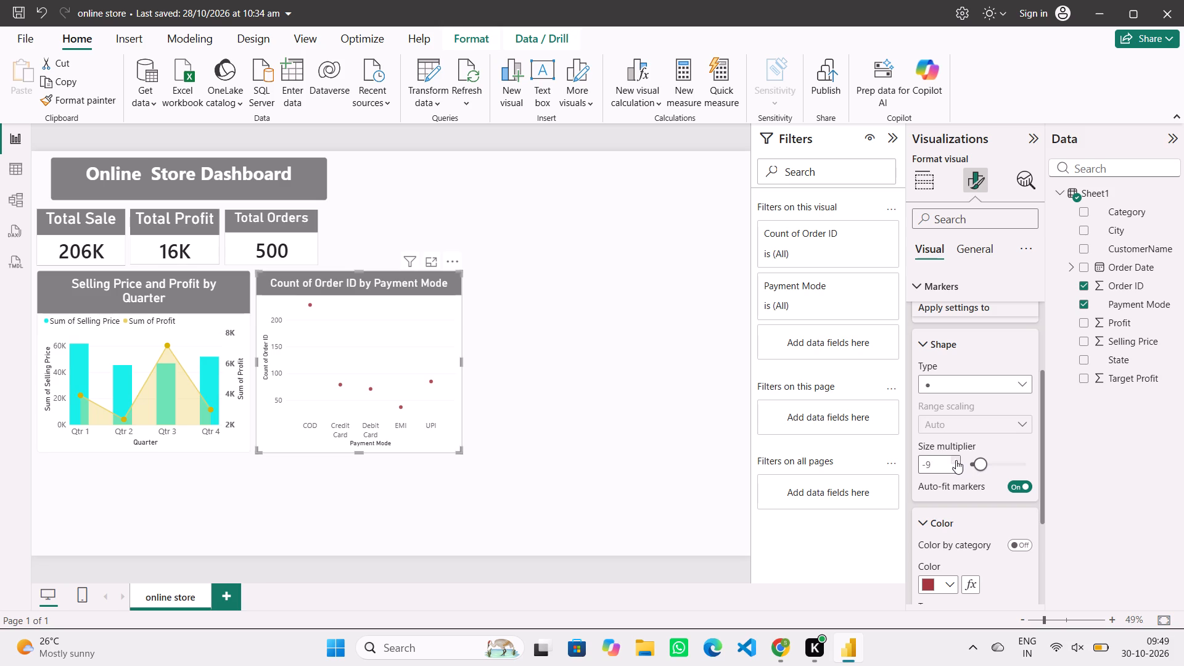
{"action": "left_click", "coordinate": [956, 460]}
{"action": "left_click", "coordinate": [956, 460]}
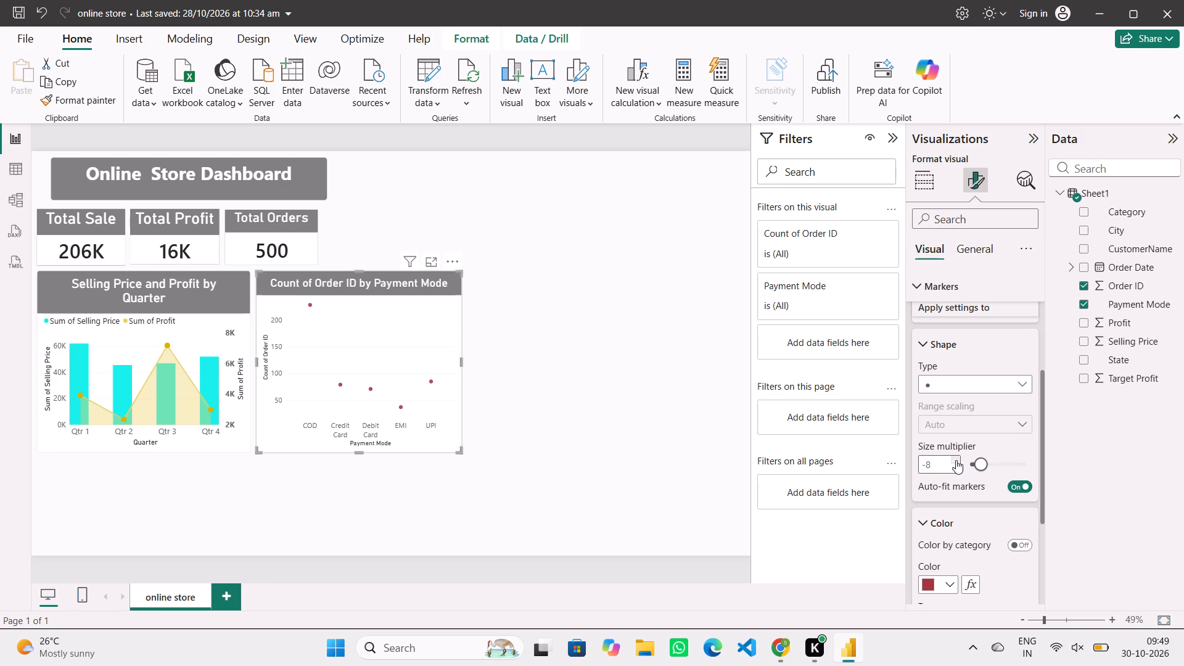
{"action": "left_click", "coordinate": [956, 460]}
{"action": "left_click", "coordinate": [956, 460]}
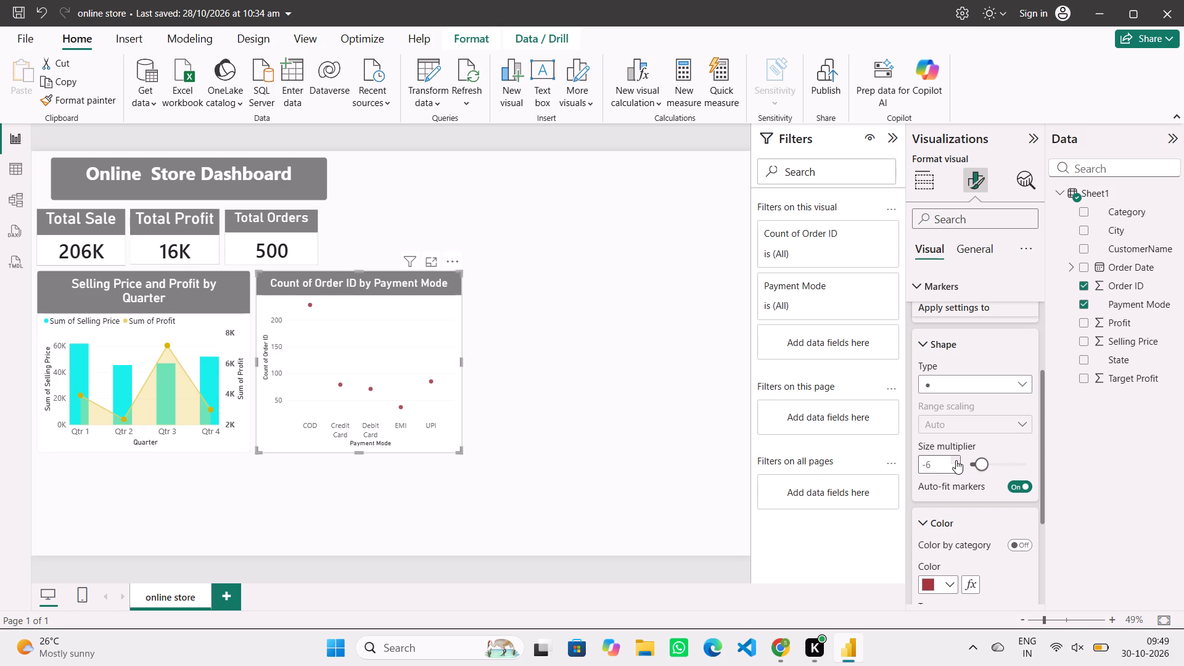
{"action": "left_click", "coordinate": [956, 460]}
Change the scatter chart's marker shape to a square and deselect the chart.
{"action": "scroll", "coordinate": [970, 470], "scroll_direction": "down", "scroll_amount": 1}
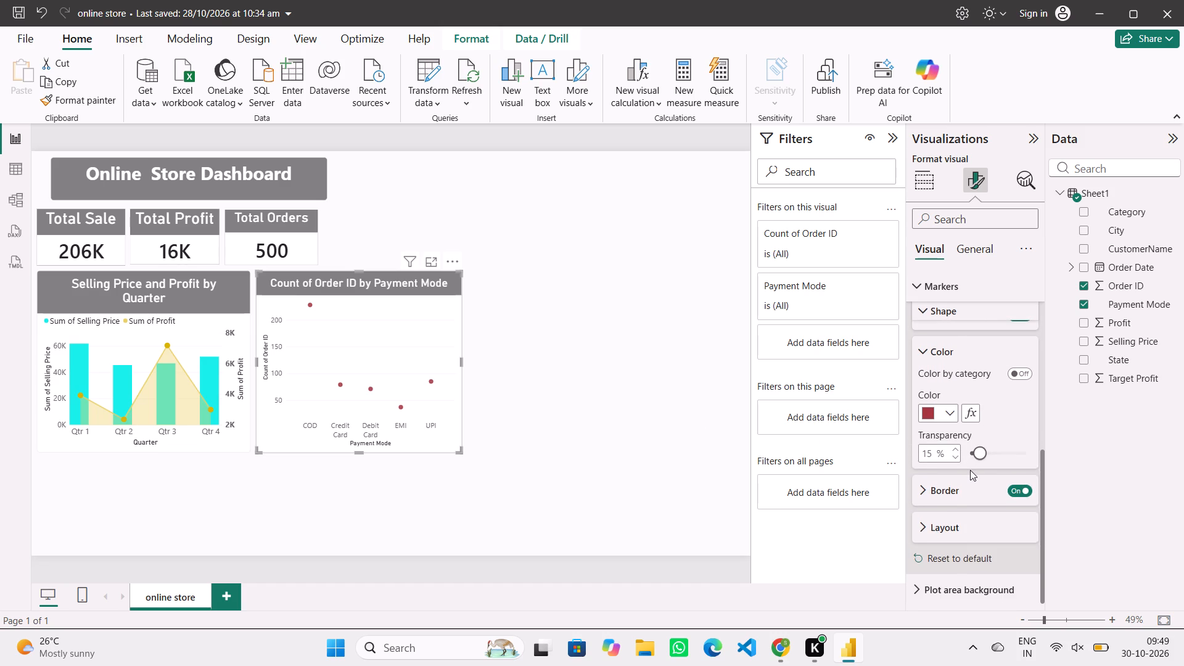
{"action": "scroll", "coordinate": [970, 470], "scroll_direction": "down", "scroll_amount": 1}
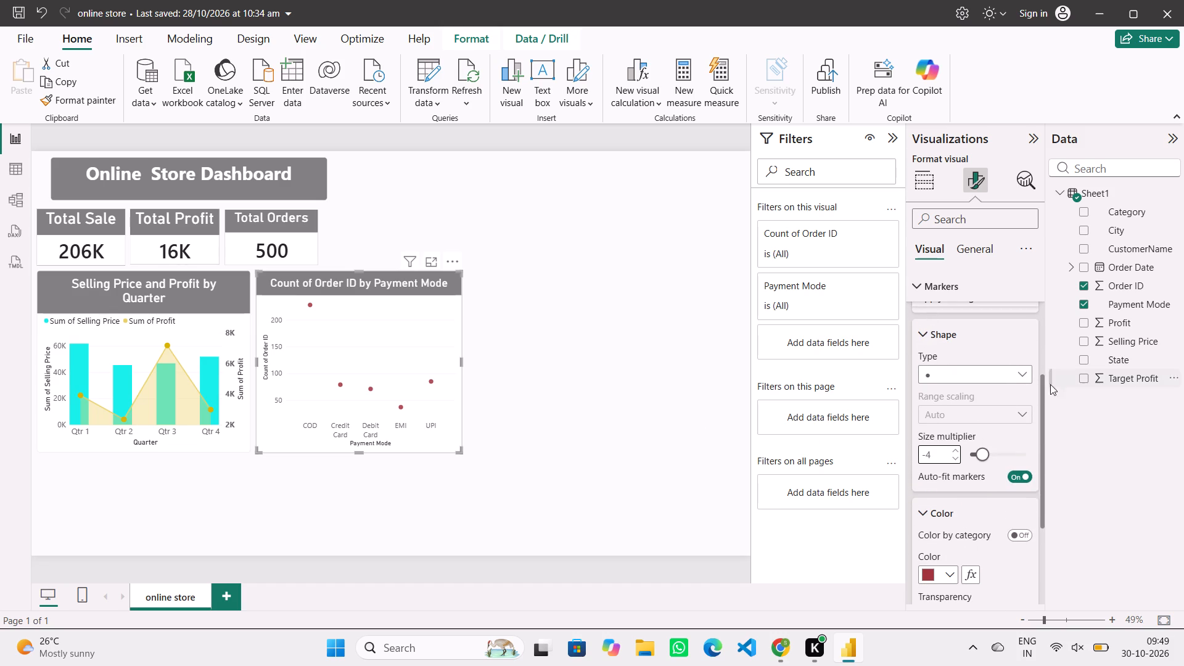
{"action": "left_click", "coordinate": [1009, 375]}
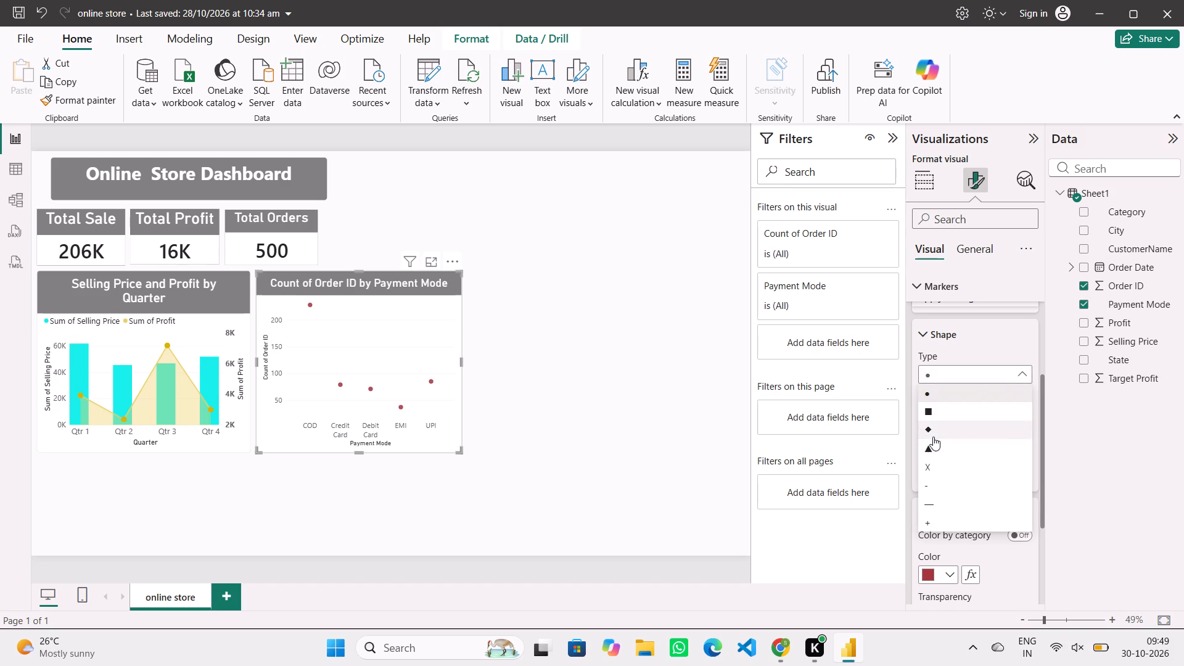
{"action": "left_click", "coordinate": [927, 411]}
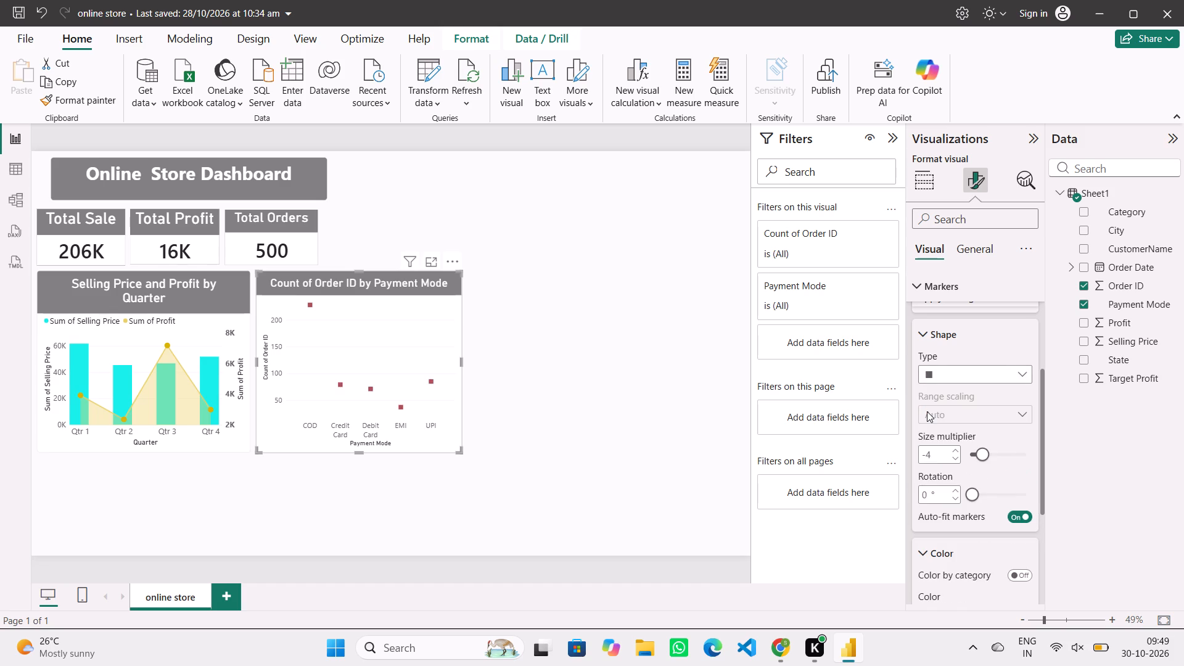
{"action": "left_click", "coordinate": [633, 408]}
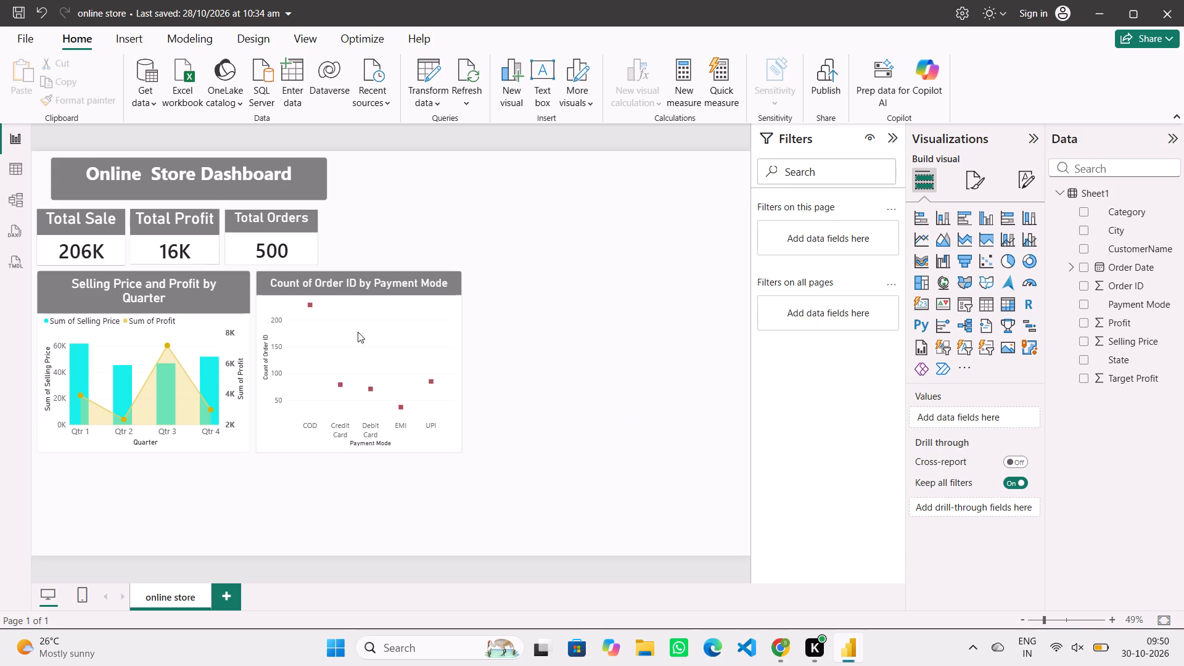
Set the visual border color of the Count of Order ID by Payment Mode chart to black and deselect it.
{"action": "left_click", "coordinate": [427, 294]}
{"action": "left_click", "coordinate": [985, 184]}
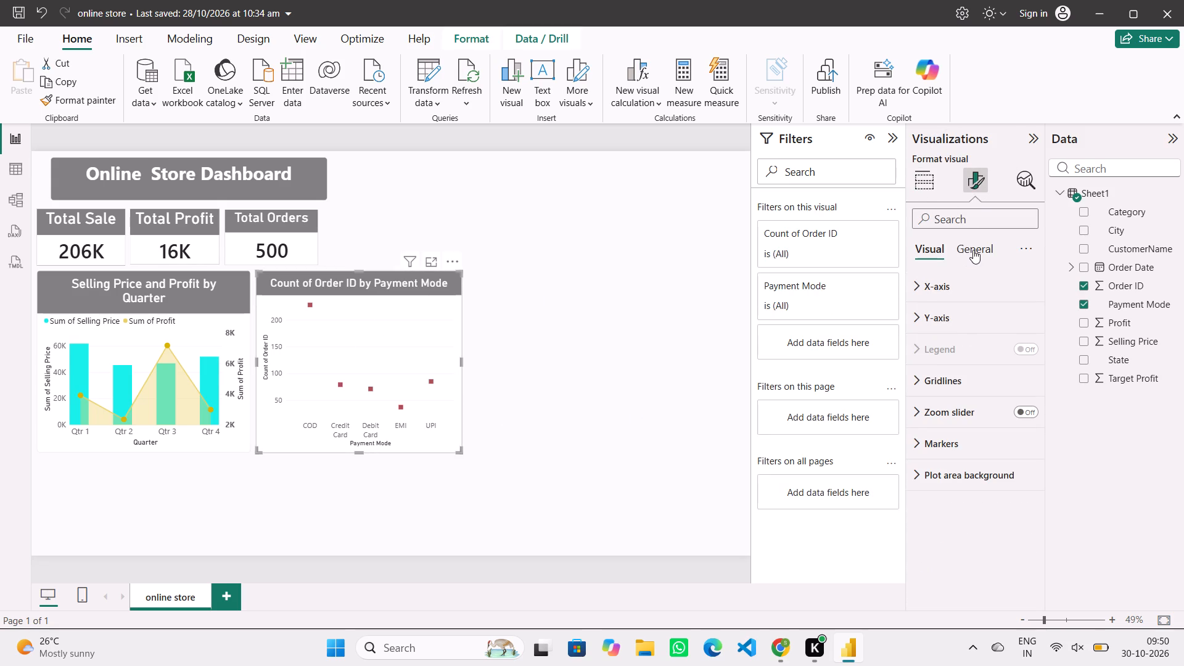
{"action": "left_click", "coordinate": [974, 249]}
{"action": "left_click", "coordinate": [980, 346]}
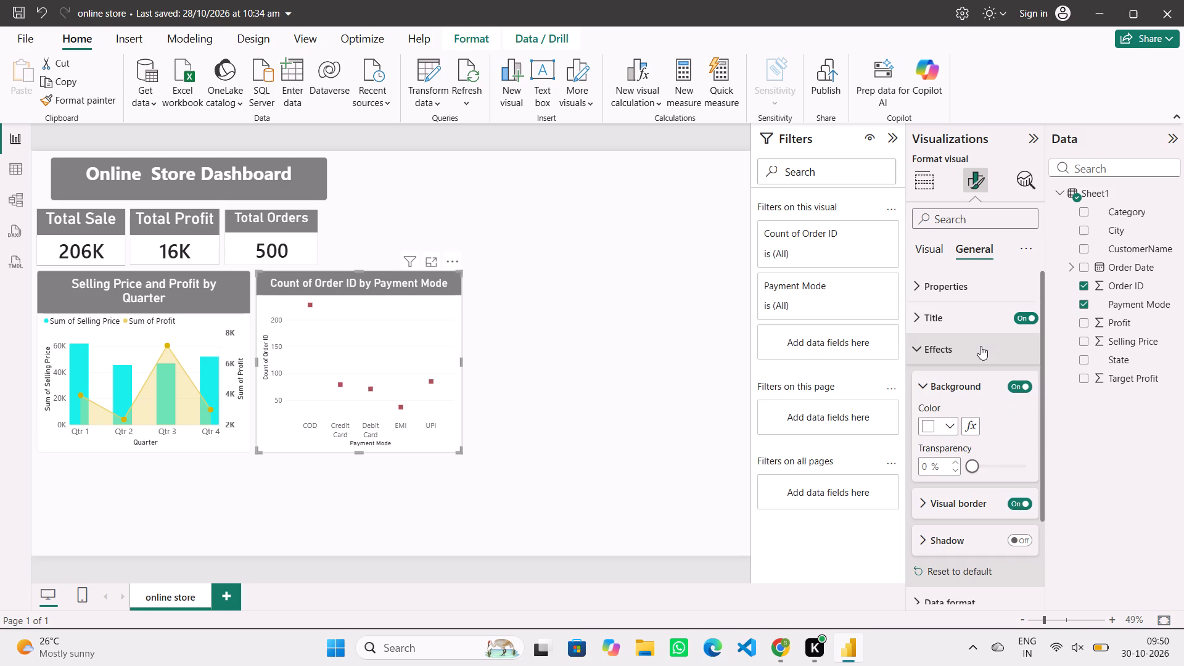
{"action": "scroll", "coordinate": [980, 346], "scroll_direction": "down", "scroll_amount": 2}
{"action": "left_click", "coordinate": [965, 399]}
{"action": "scroll", "coordinate": [965, 399], "scroll_direction": "down", "scroll_amount": 1}
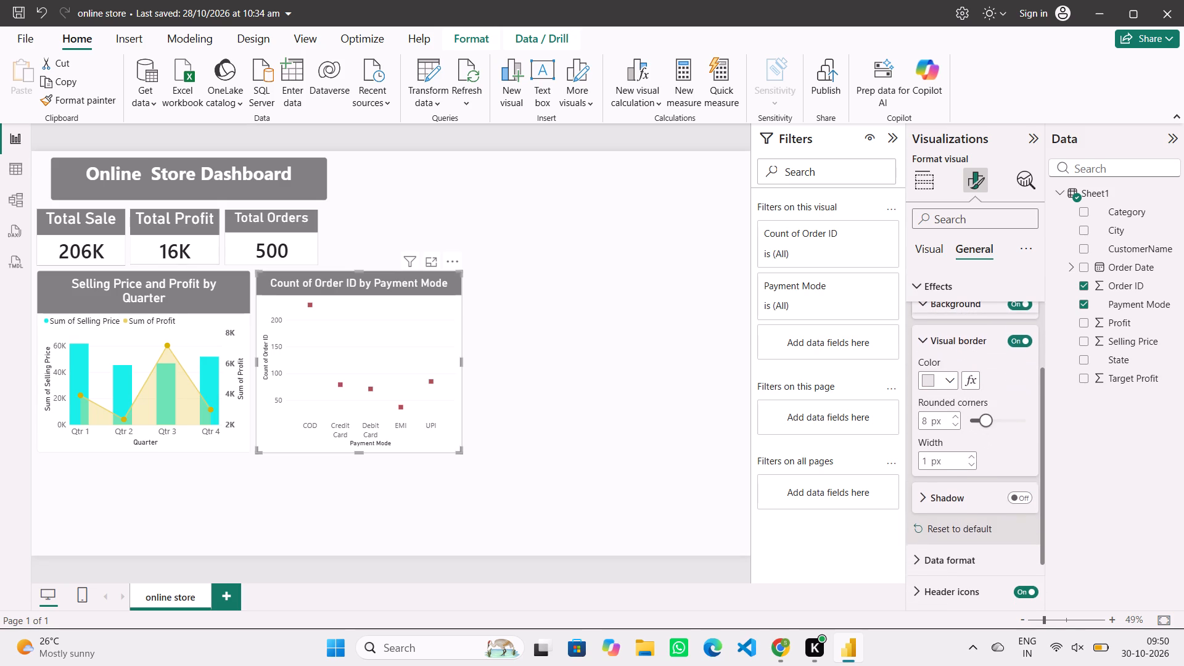
{"action": "scroll", "coordinate": [965, 399], "scroll_direction": "down", "scroll_amount": 1}
{"action": "left_click", "coordinate": [952, 384]}
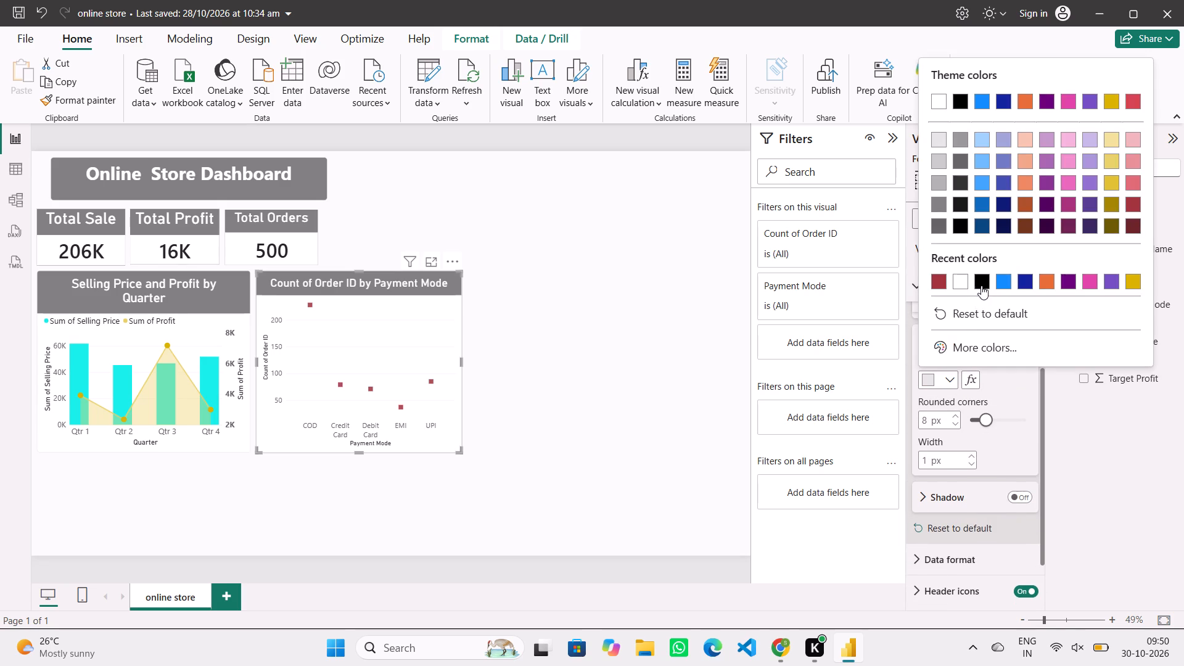
{"action": "left_click", "coordinate": [984, 281]}
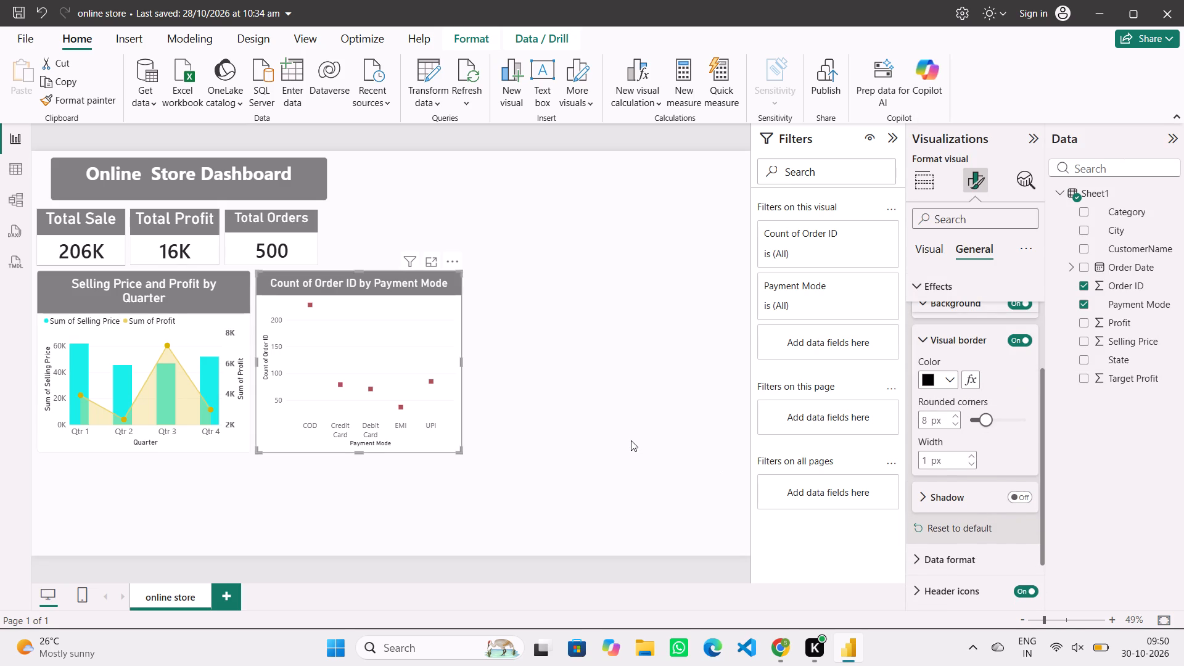
{"action": "left_click", "coordinate": [631, 440]}
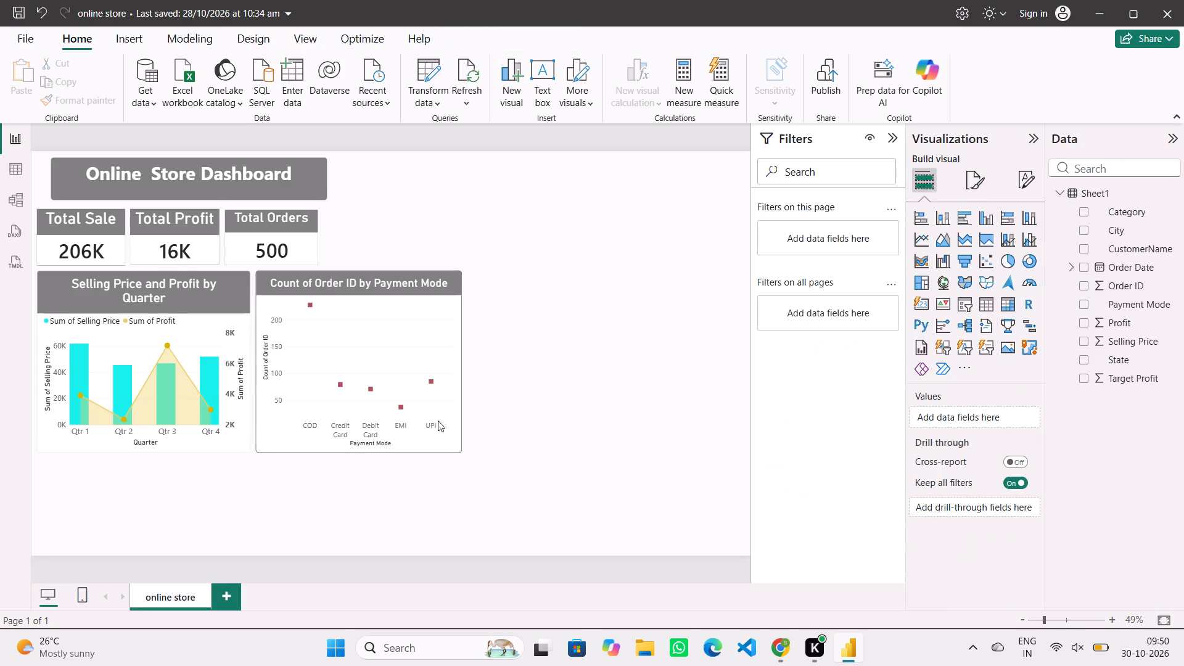
Set the visual border color of the Selling Price and Profit by Quarter chart to black and deselect it.
{"action": "left_click", "coordinate": [203, 326]}
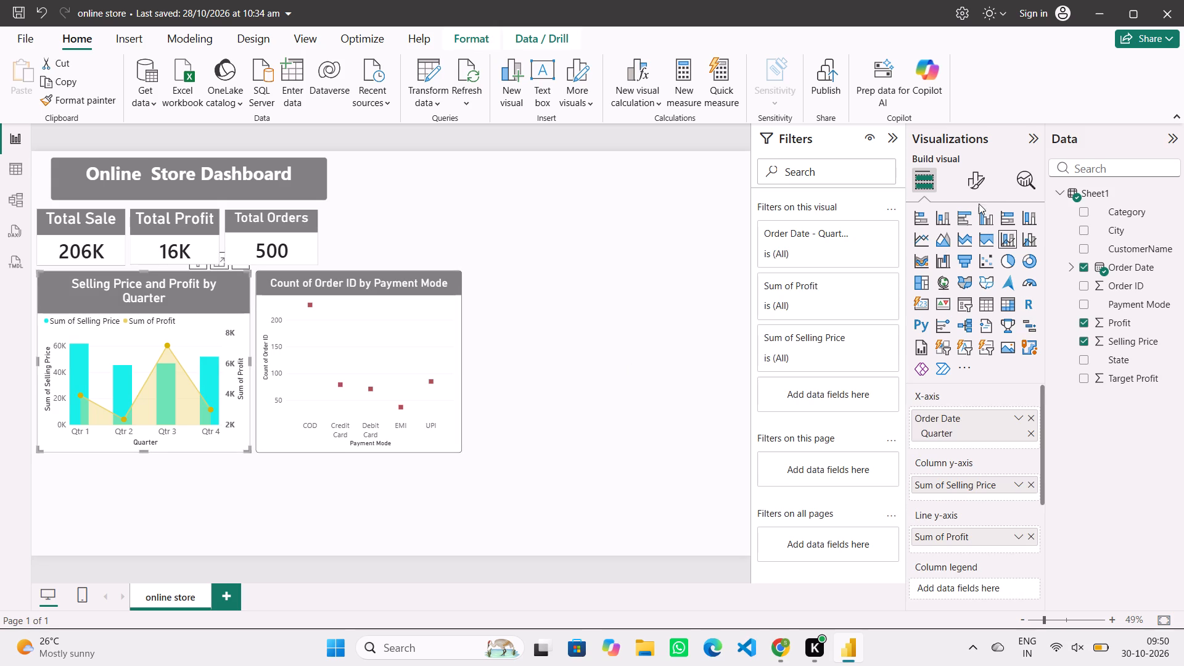
{"action": "left_click", "coordinate": [985, 184]}
{"action": "left_click", "coordinate": [972, 249]}
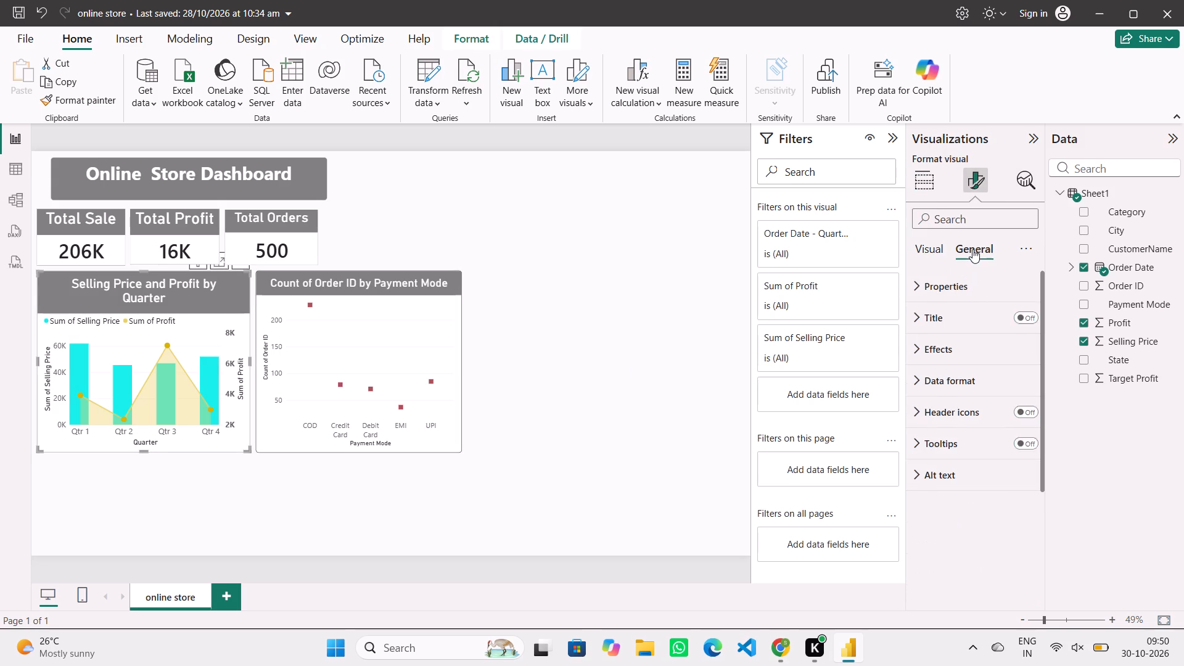
{"action": "left_click", "coordinate": [958, 341]}
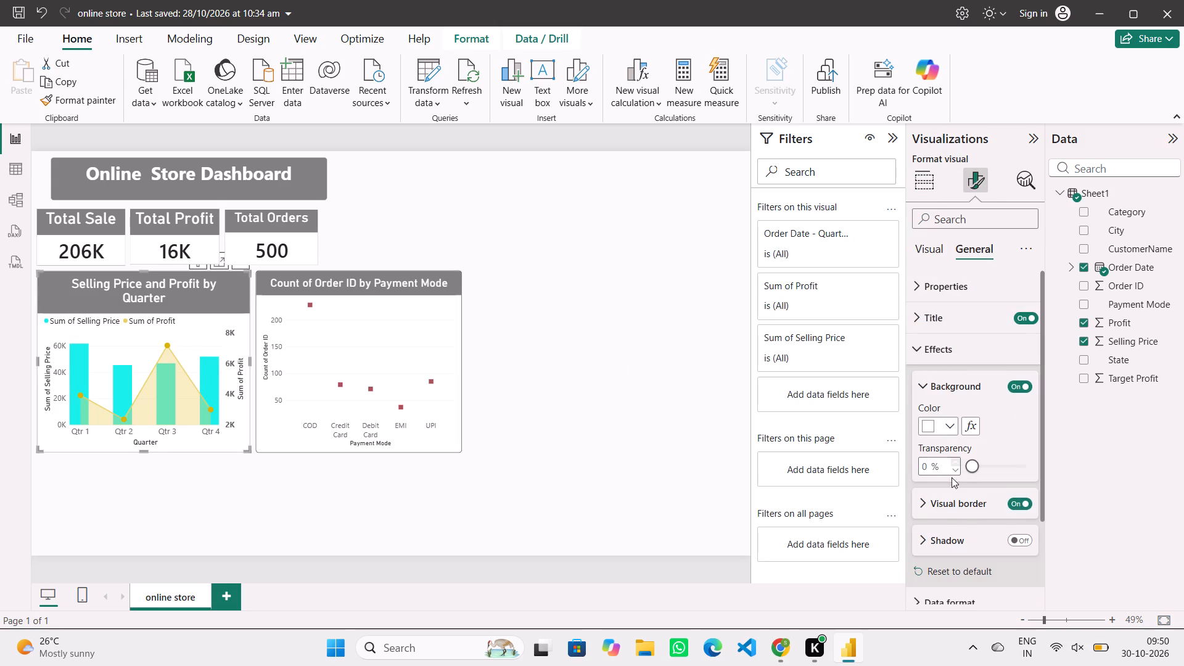
{"action": "left_click", "coordinate": [962, 509]}
{"action": "scroll", "coordinate": [962, 509], "scroll_direction": "down", "scroll_amount": 2}
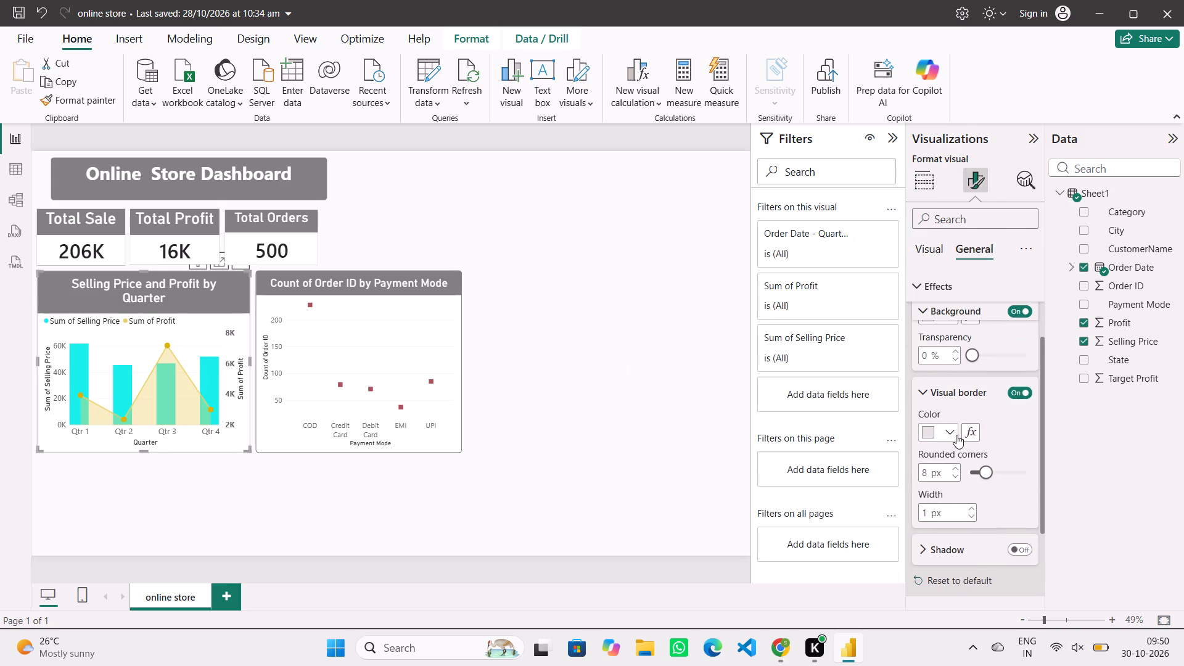
{"action": "left_click", "coordinate": [956, 435]}
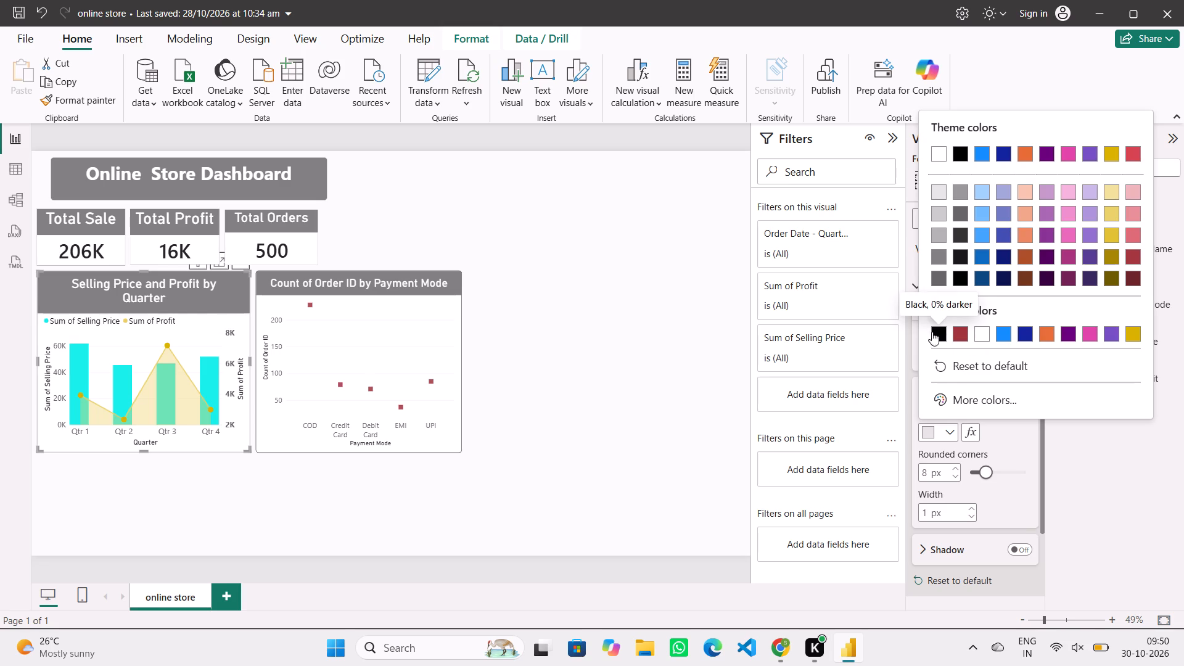
{"action": "left_click", "coordinate": [934, 337]}
{"action": "left_click", "coordinate": [636, 429]}
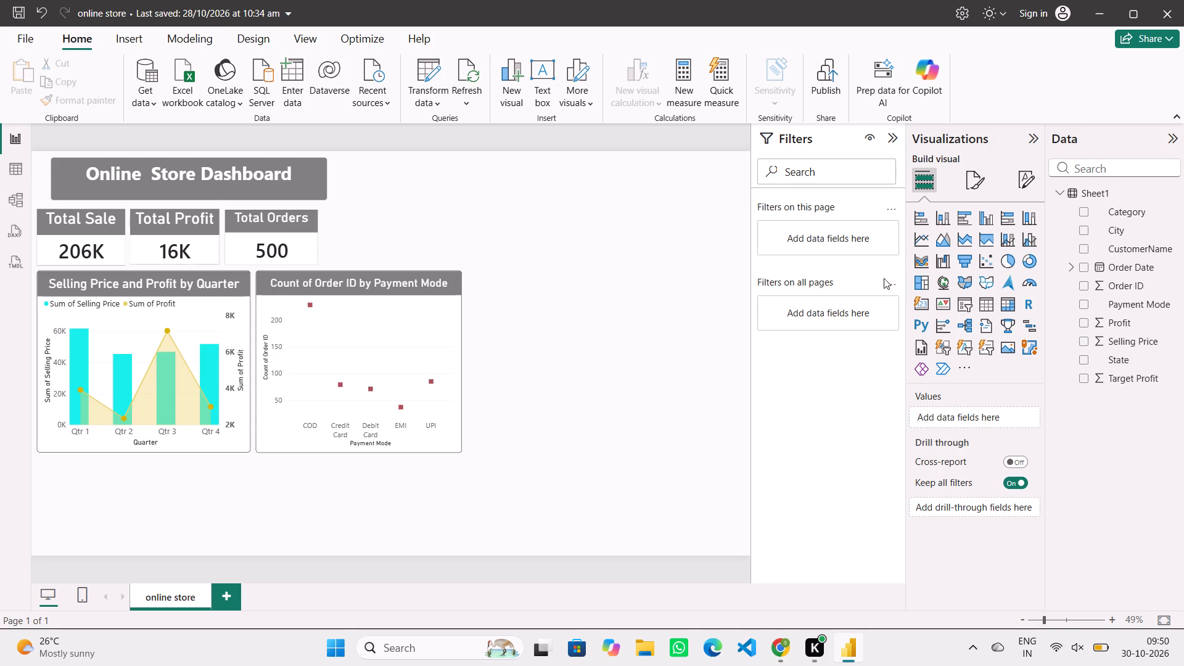
Add an empty gauge visual, enlarge it, and place it beside the dashboard title and Total Orders card, above the scatter chart.
{"action": "left_click", "coordinate": [1031, 283]}
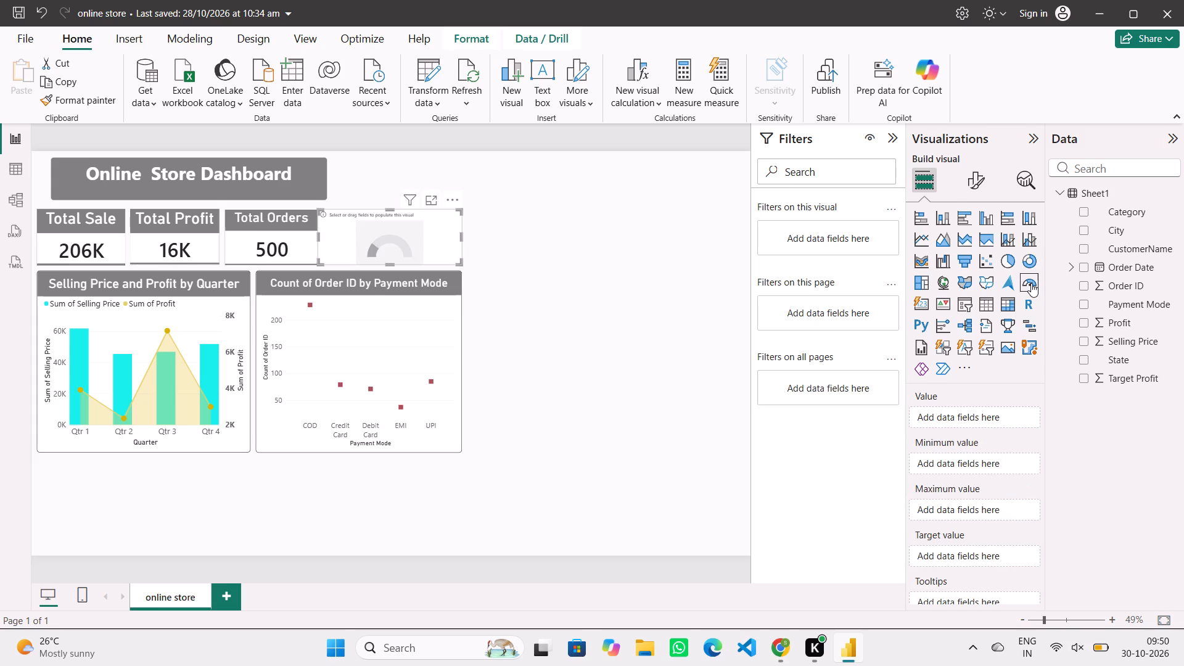
{"action": "left_click_drag", "start_coordinate": [409, 236], "coordinate": [432, 211]}
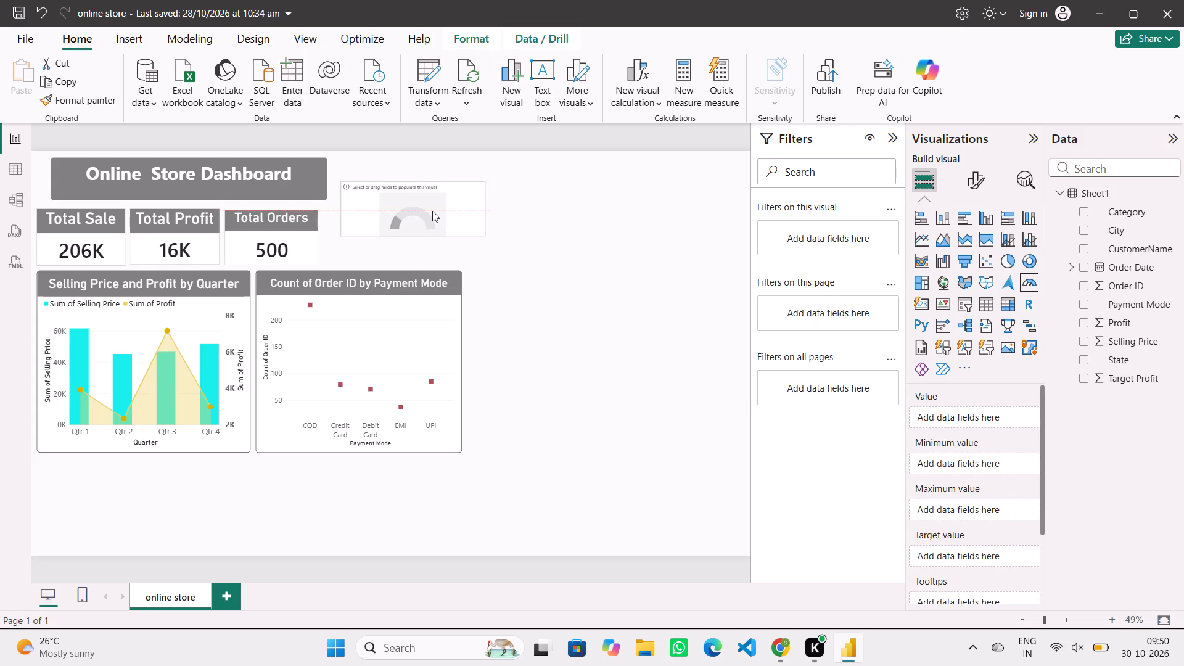
{"action": "left_click_drag", "start_coordinate": [432, 211], "coordinate": [433, 211]}
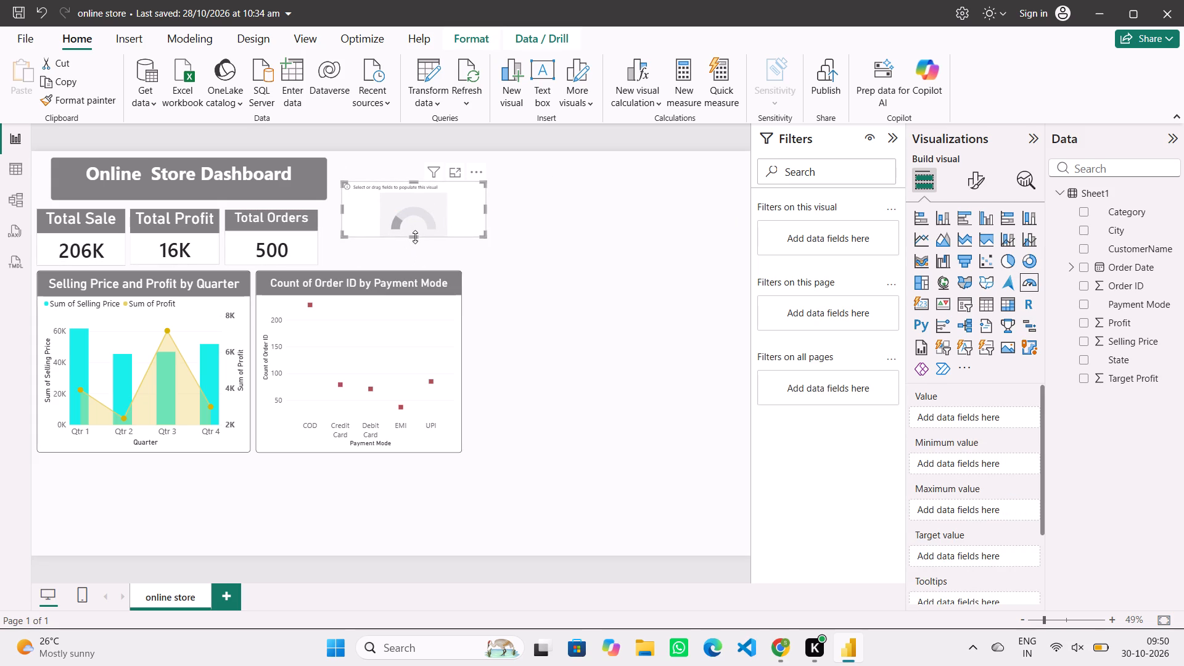
{"action": "left_click_drag", "start_coordinate": [415, 237], "coordinate": [413, 266]}
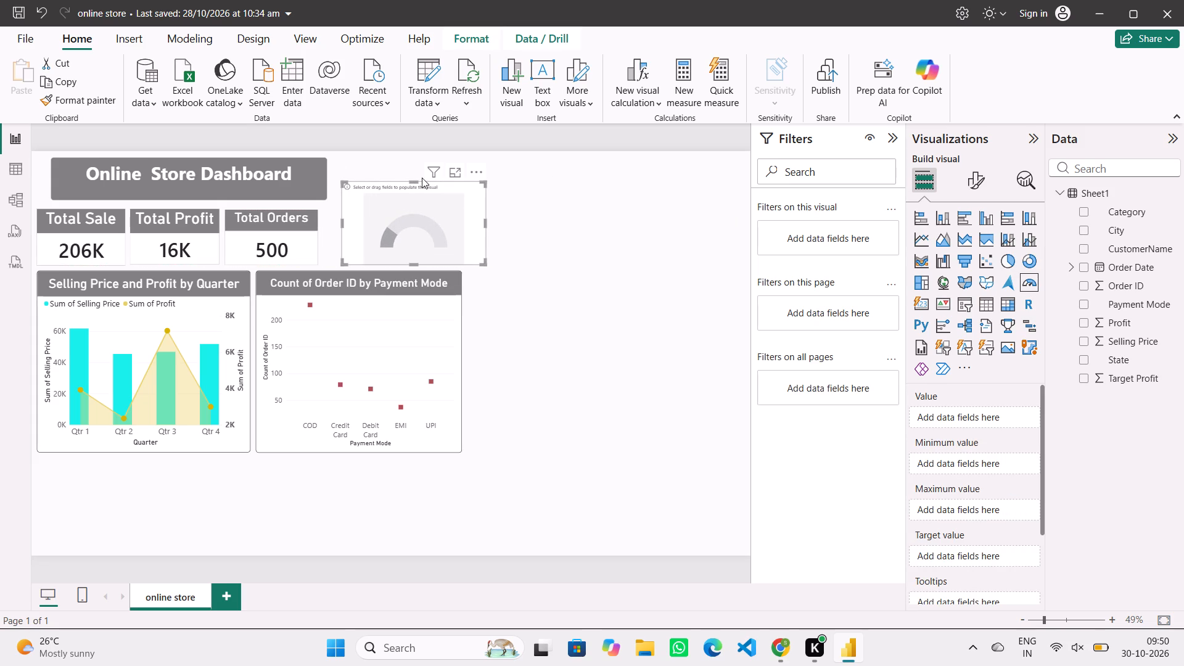
{"action": "left_click_drag", "start_coordinate": [413, 181], "coordinate": [413, 152]}
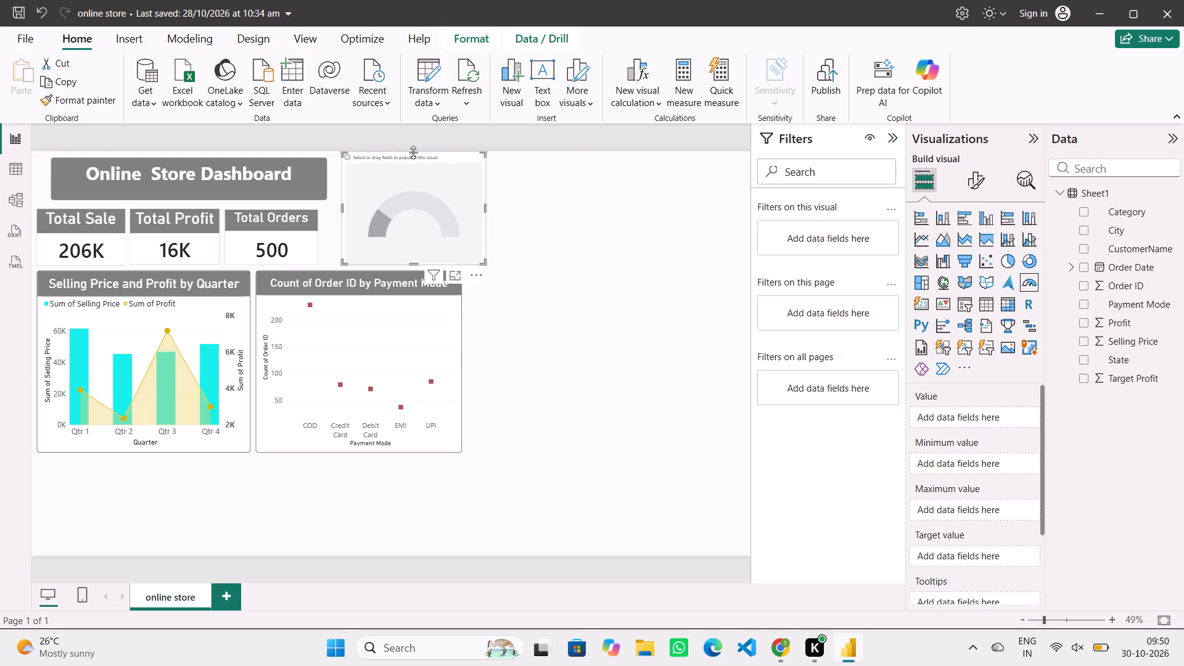
{"action": "left_click_drag", "start_coordinate": [484, 209], "coordinate": [495, 212]}
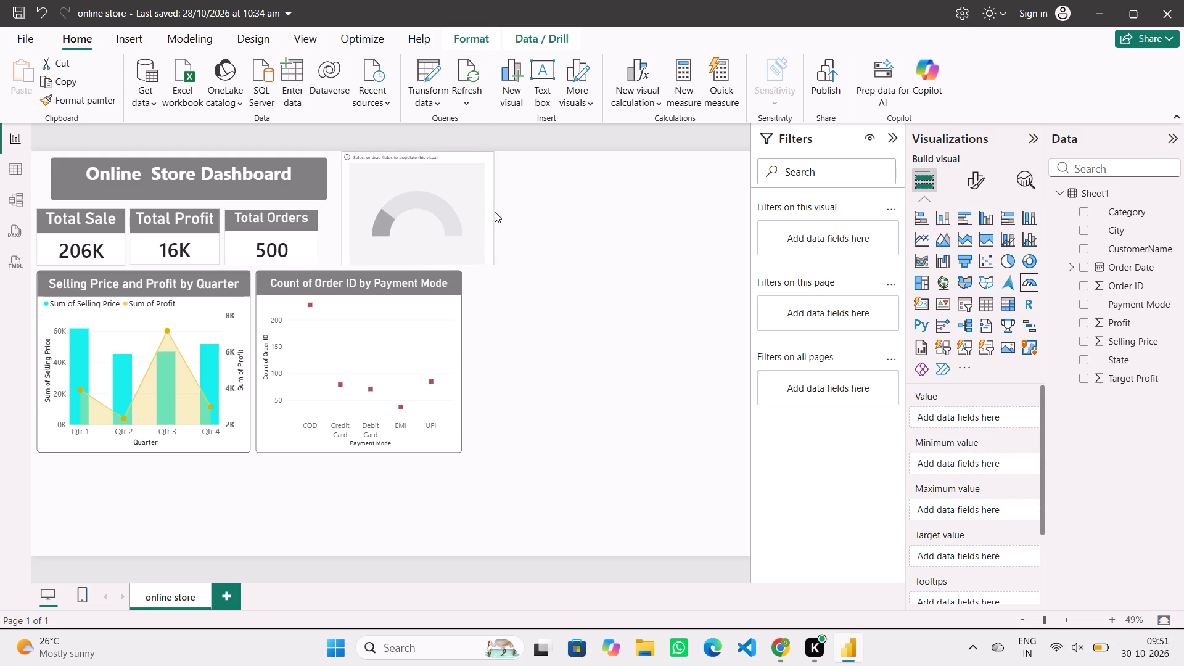
{"action": "left_click_drag", "start_coordinate": [495, 212], "coordinate": [527, 217]}
{"action": "left_click_drag", "start_coordinate": [416, 196], "coordinate": [411, 199]}
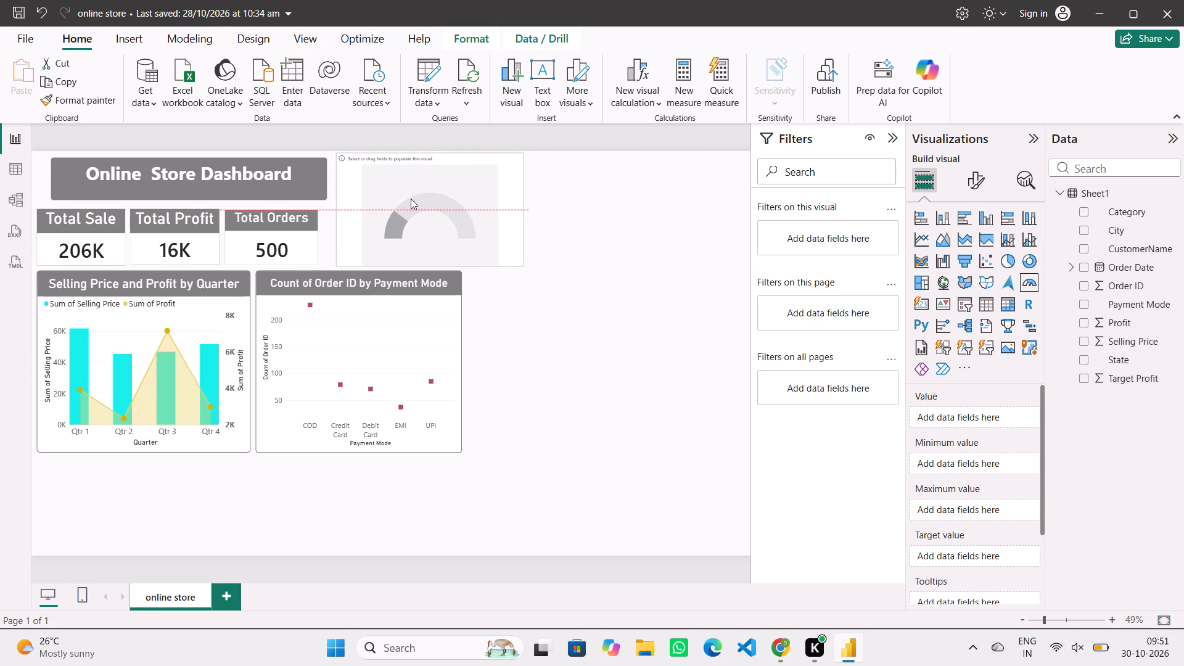
{"action": "left_click_drag", "start_coordinate": [411, 199], "coordinate": [409, 199]}
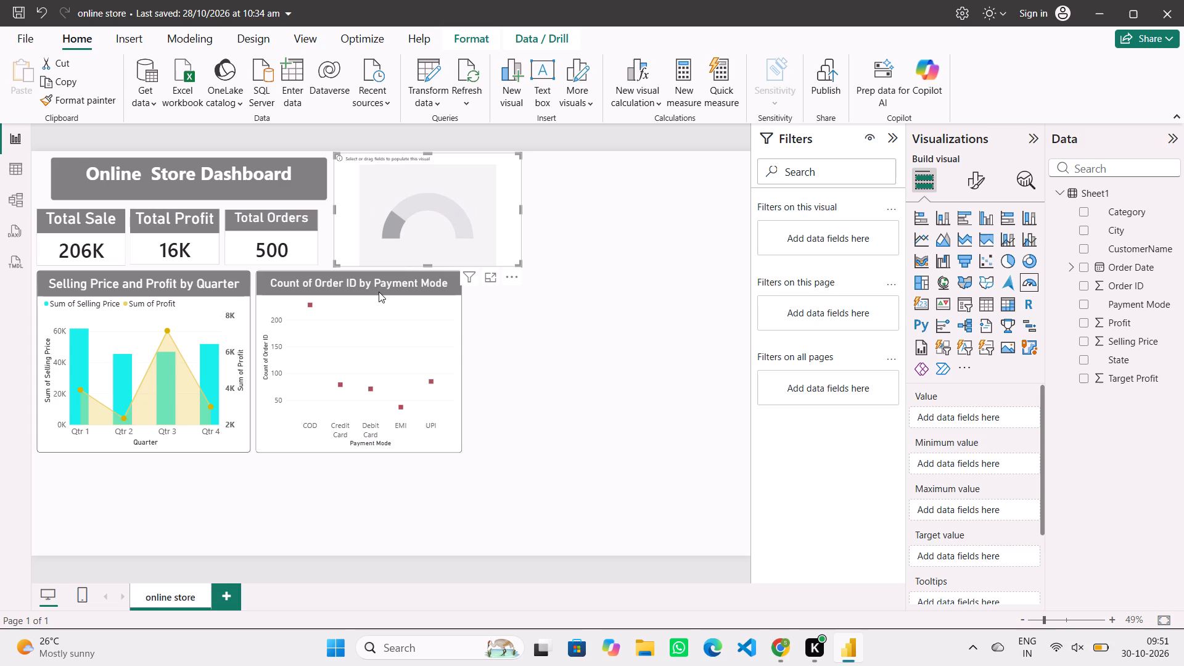
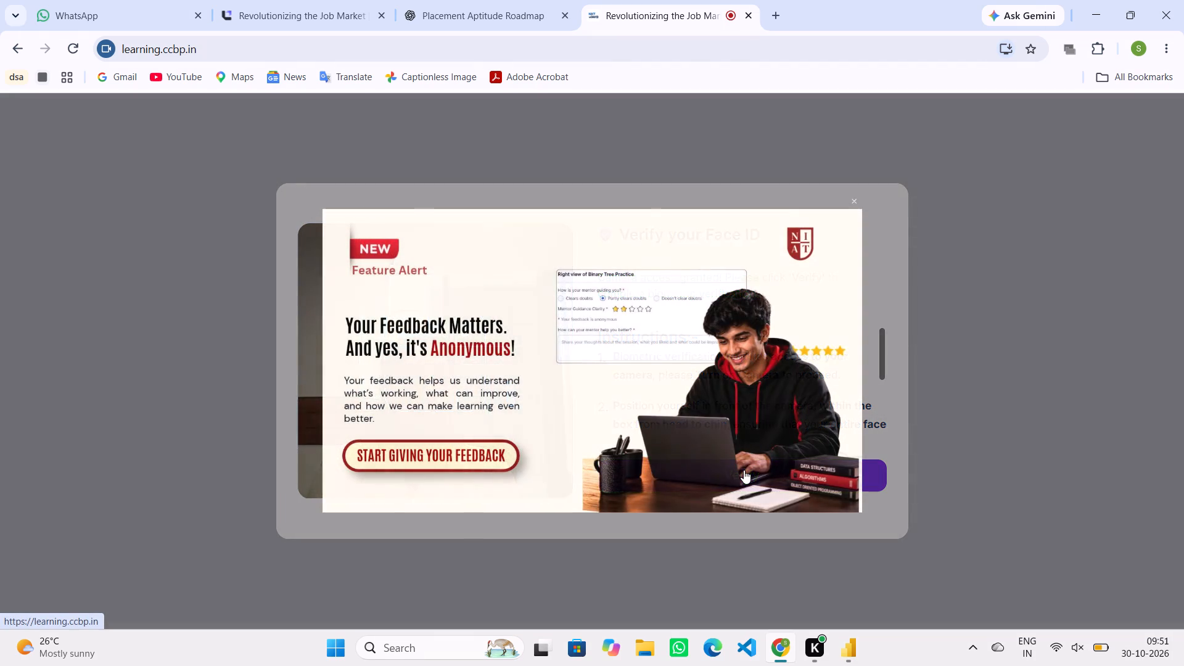
Dismiss the anonymous feedback feature announcement and submit the Face ID verification on the learning portal.
{"action": "left_click", "coordinate": [858, 207]}
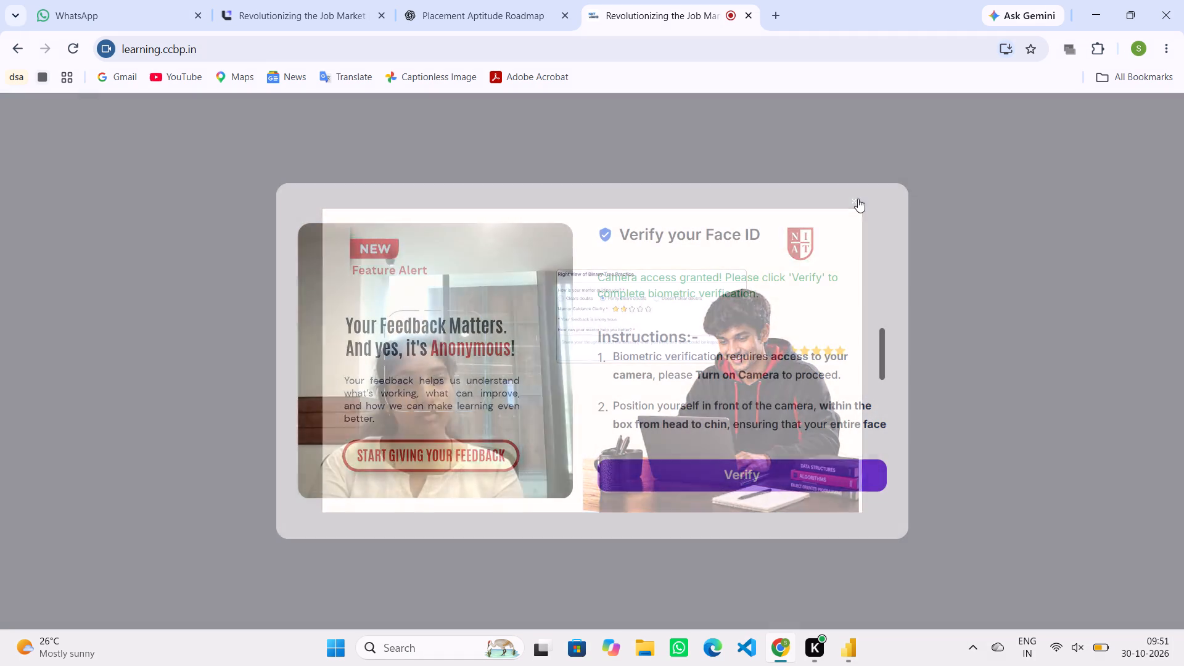
{"action": "left_click", "coordinate": [753, 476]}
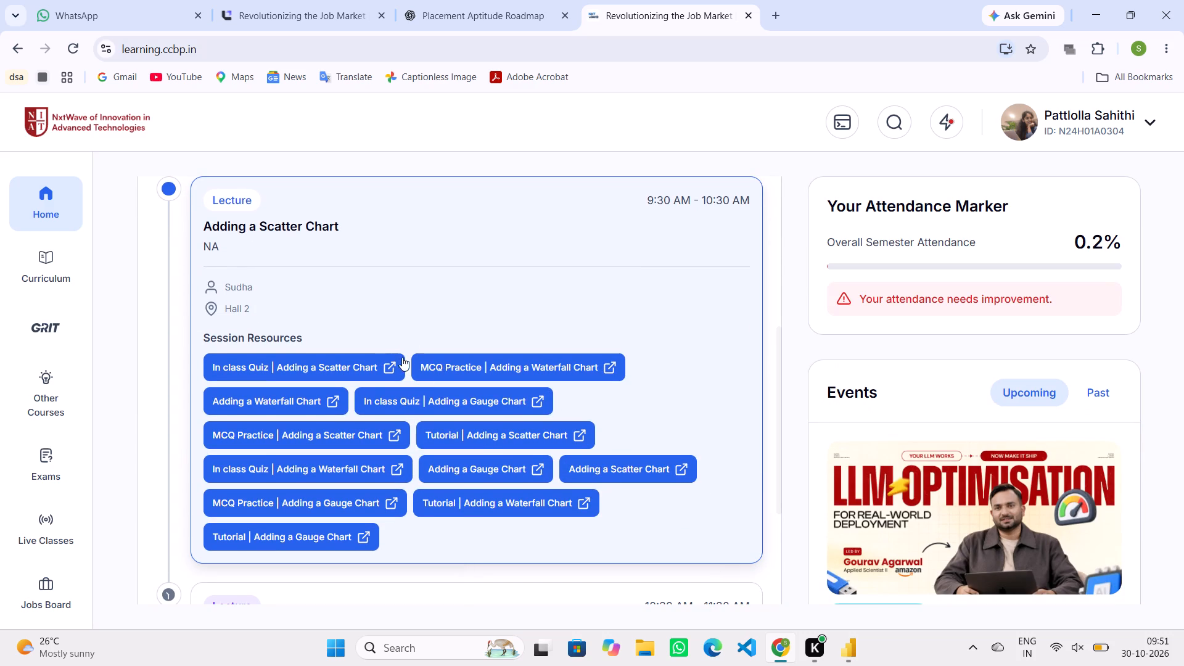
Open the in-class quiz resource for Adding a Scatter Chart, switch to the Scatter Chart cheat sheet, and skim it.
{"action": "left_click", "coordinate": [345, 368]}
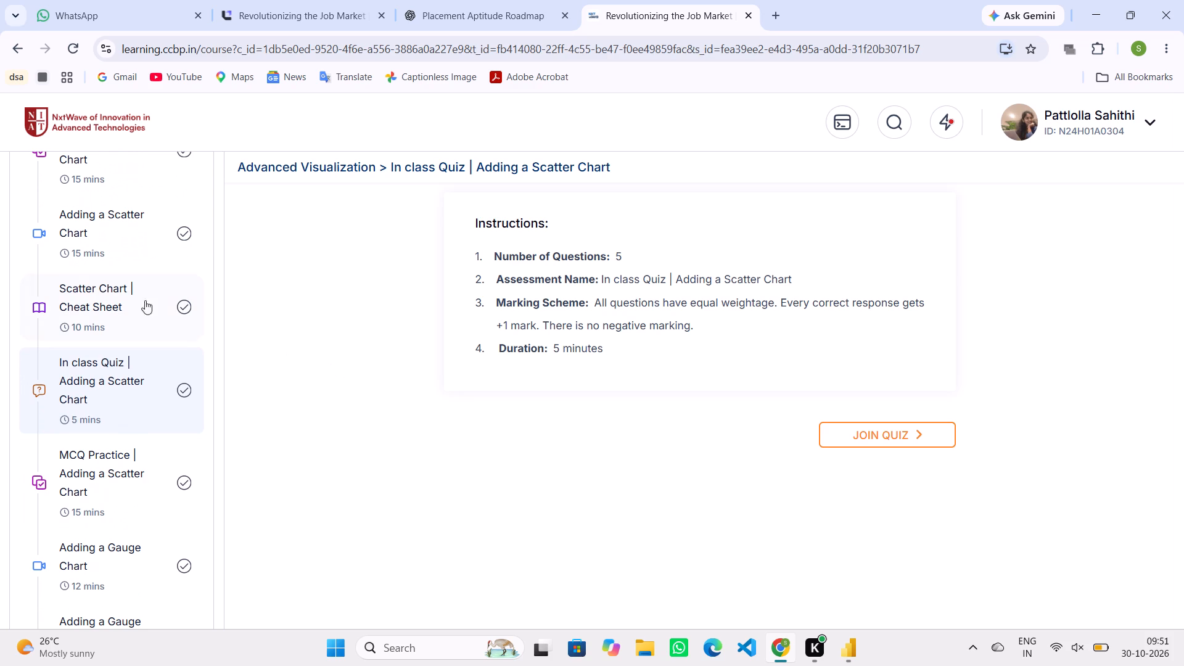
{"action": "left_click", "coordinate": [97, 294]}
{"action": "scroll", "coordinate": [427, 438], "scroll_direction": "down", "scroll_amount": 12}
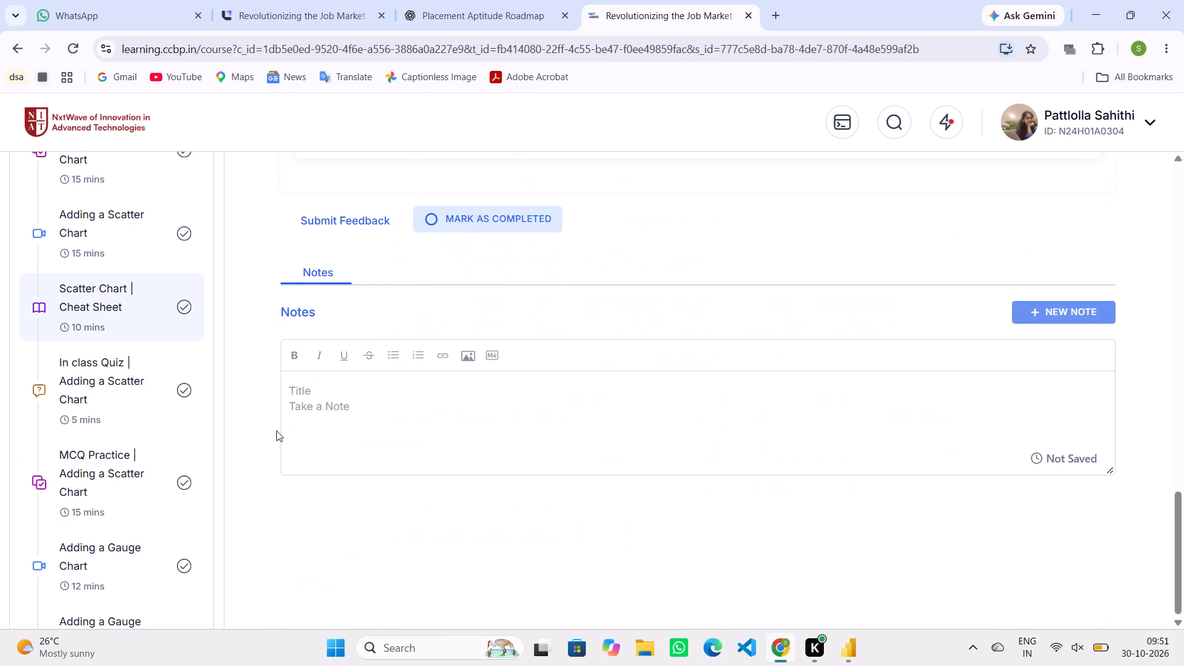
Open the Adding a Gauge Chart cheat sheet and read what a gauge chart shows and when to use it.
{"action": "scroll", "coordinate": [125, 404], "scroll_direction": "down", "scroll_amount": 4}
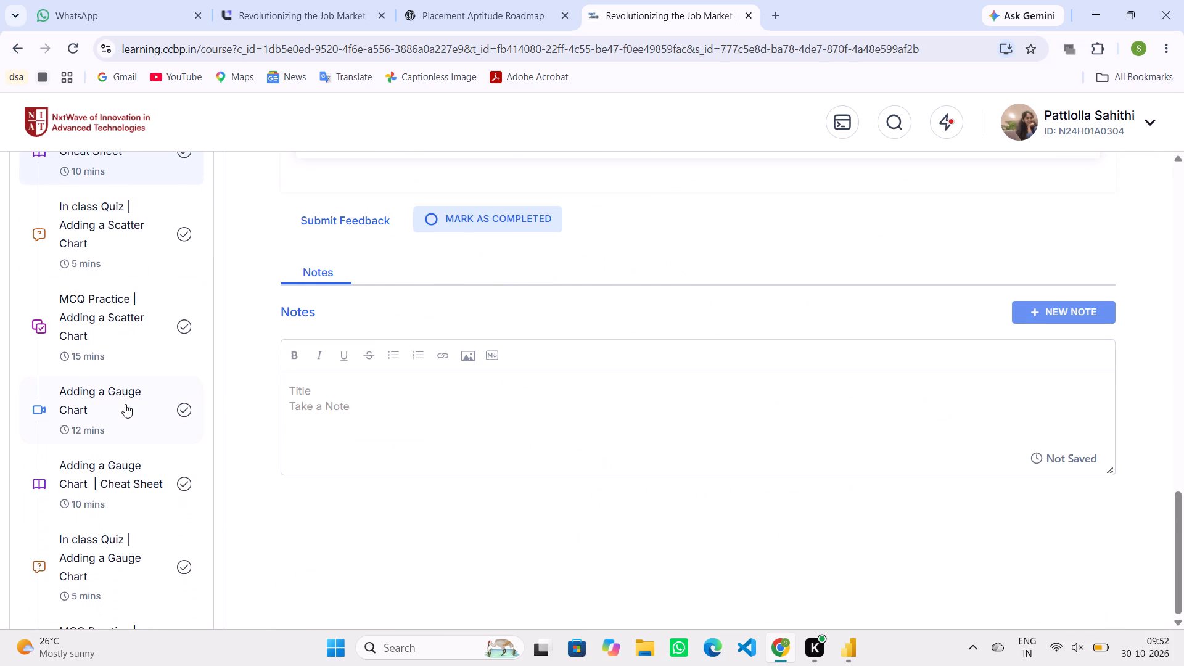
{"action": "left_click", "coordinate": [121, 464]}
{"action": "scroll", "coordinate": [417, 430], "scroll_direction": "down", "scroll_amount": 6}
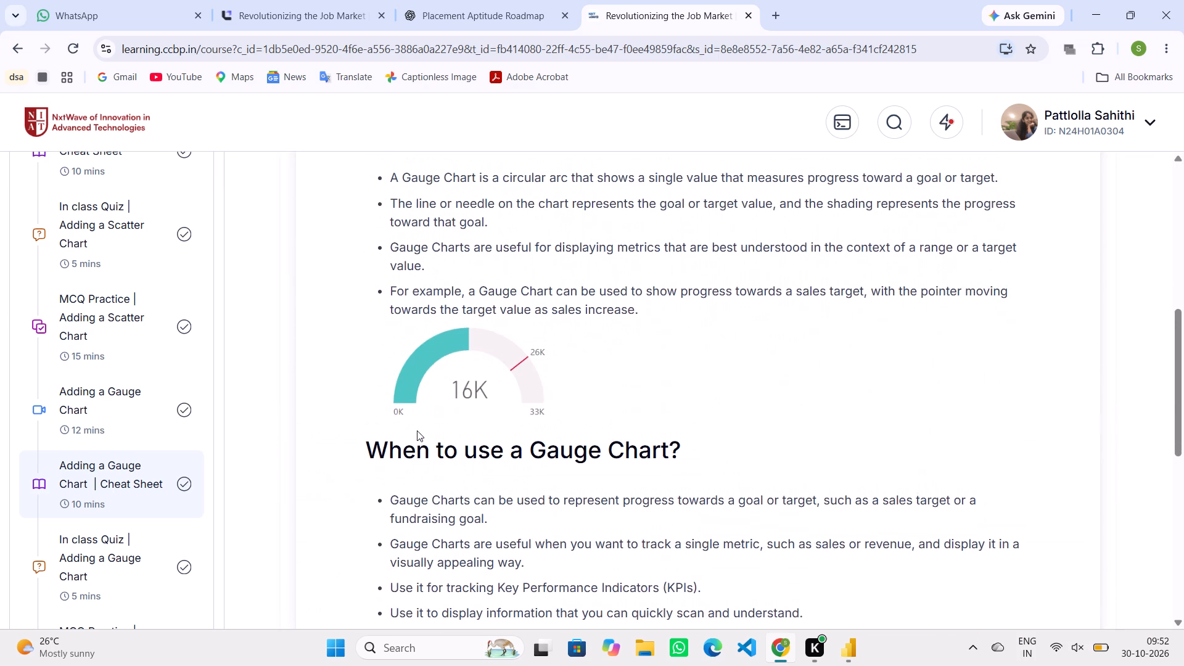
{"action": "scroll", "coordinate": [417, 430], "scroll_direction": "up", "scroll_amount": 1}
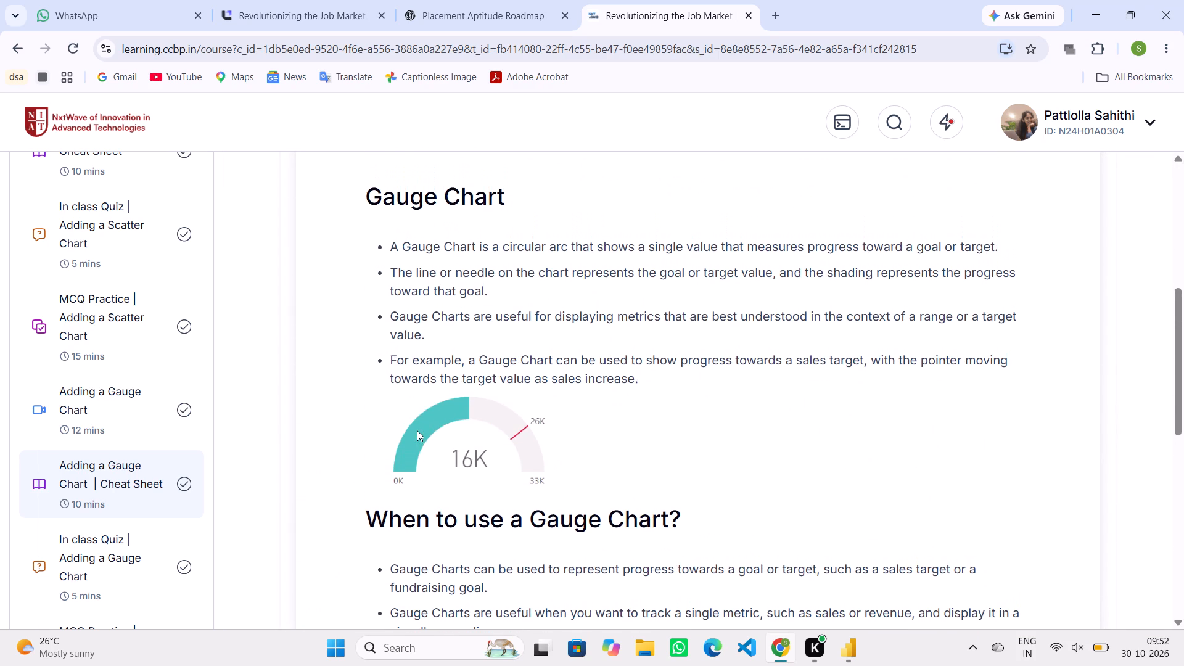
{"action": "scroll", "coordinate": [417, 430], "scroll_direction": "up", "scroll_amount": 1}
Switch to Power BI Desktop and review the empty gauge's value, minimum, maximum and target field wells.
{"action": "left_click", "coordinate": [857, 657]}
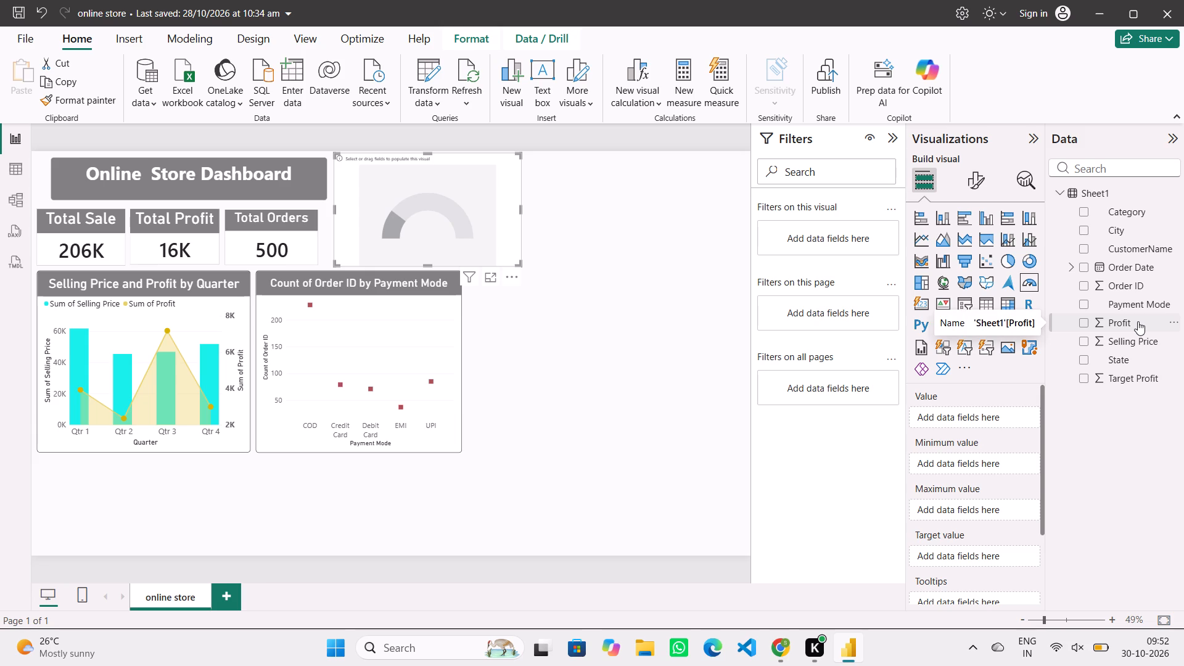
{"action": "scroll", "coordinate": [993, 493], "scroll_direction": "down", "scroll_amount": 1}
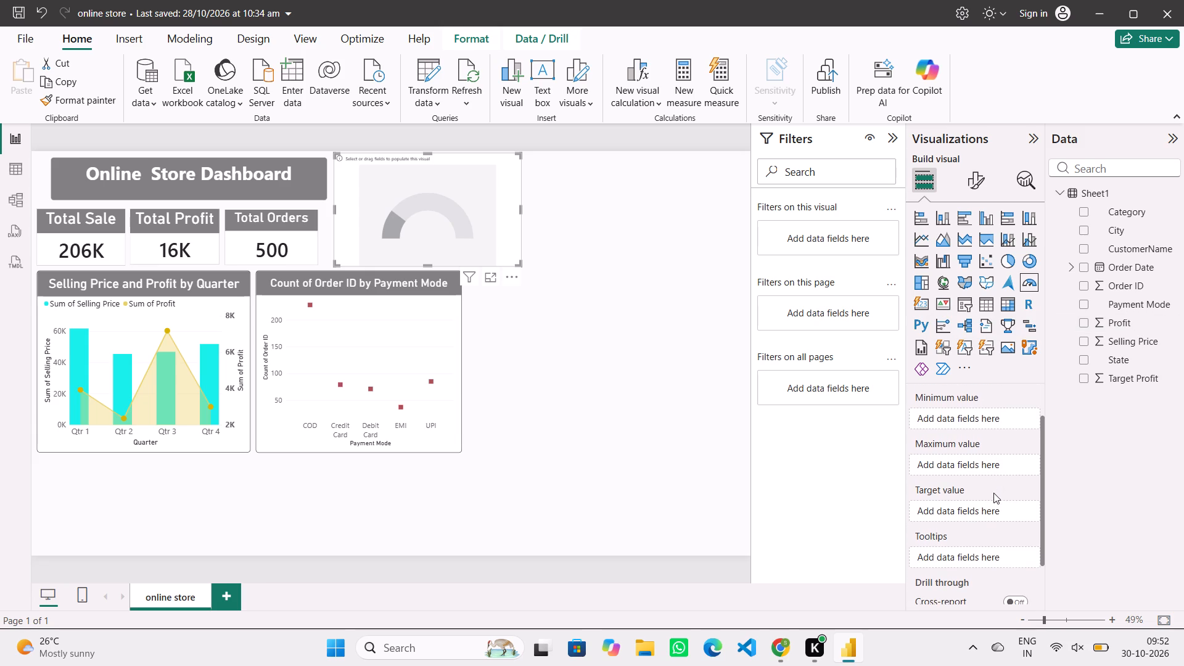
{"action": "scroll", "coordinate": [993, 493], "scroll_direction": "down", "scroll_amount": 1}
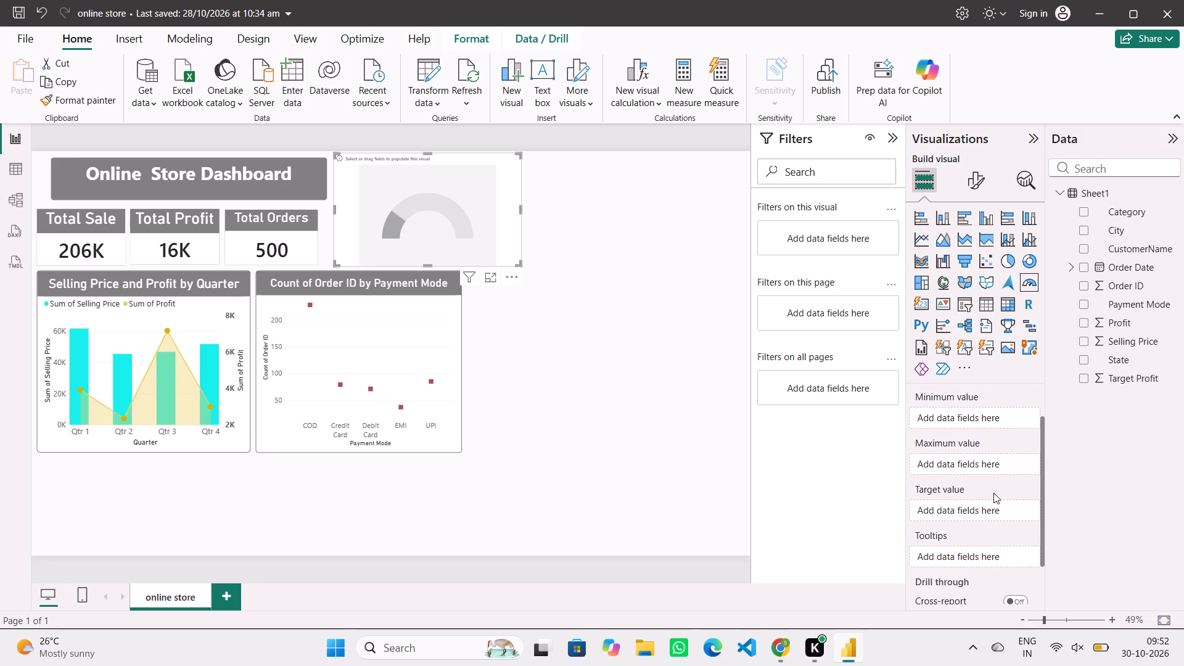
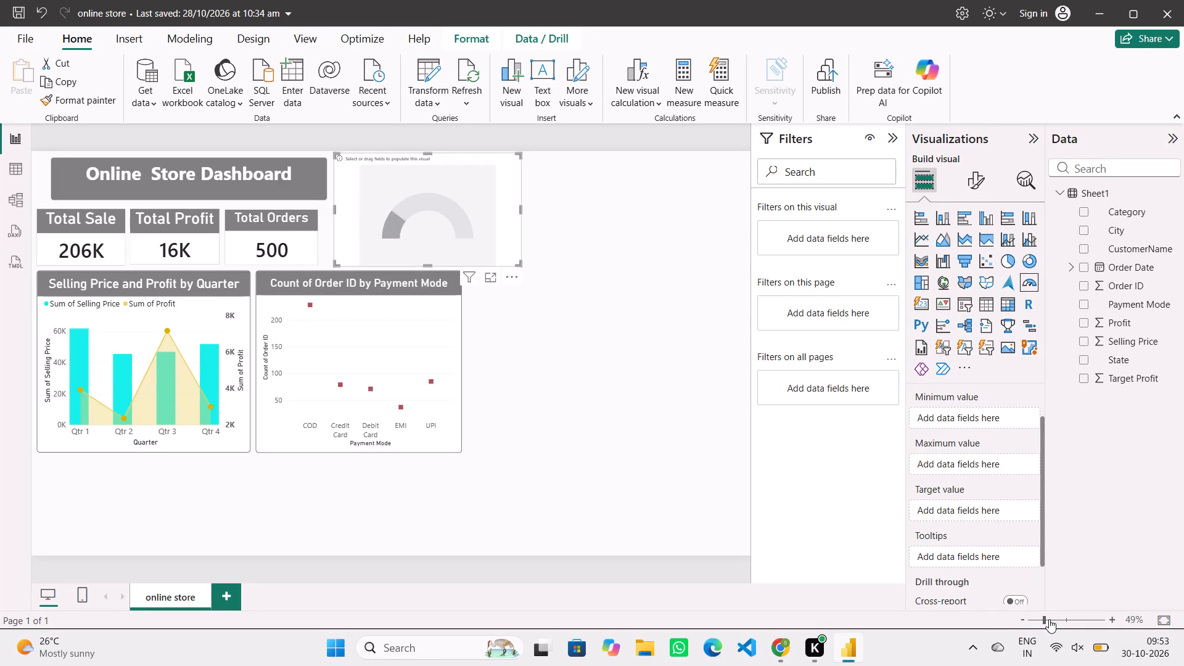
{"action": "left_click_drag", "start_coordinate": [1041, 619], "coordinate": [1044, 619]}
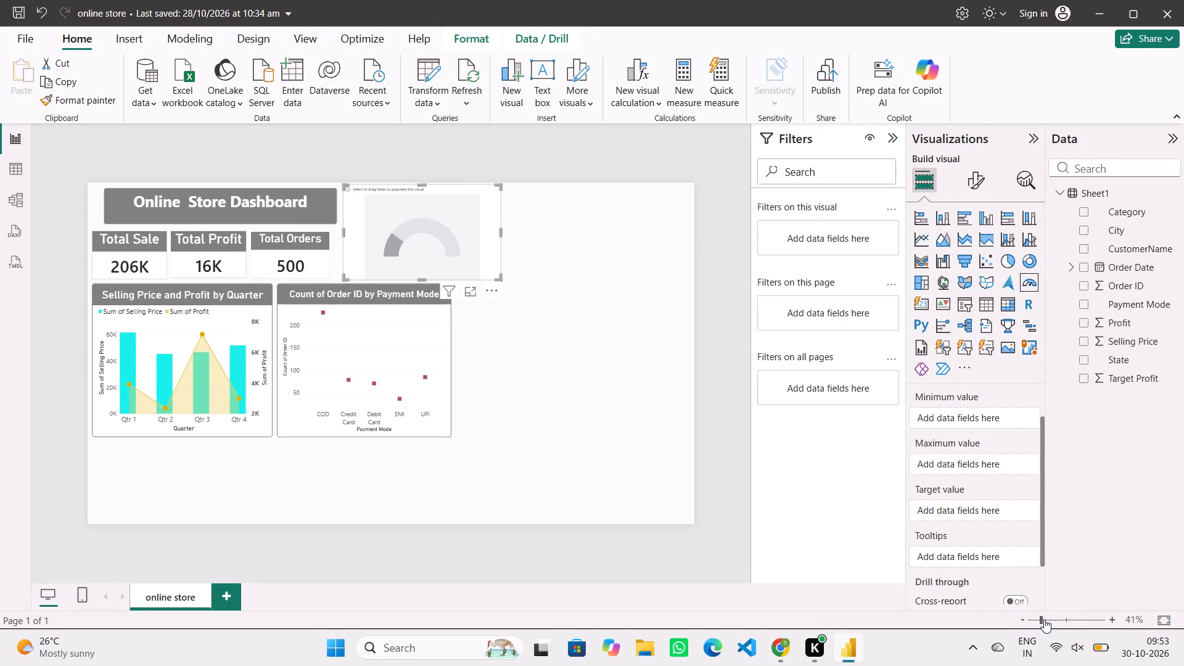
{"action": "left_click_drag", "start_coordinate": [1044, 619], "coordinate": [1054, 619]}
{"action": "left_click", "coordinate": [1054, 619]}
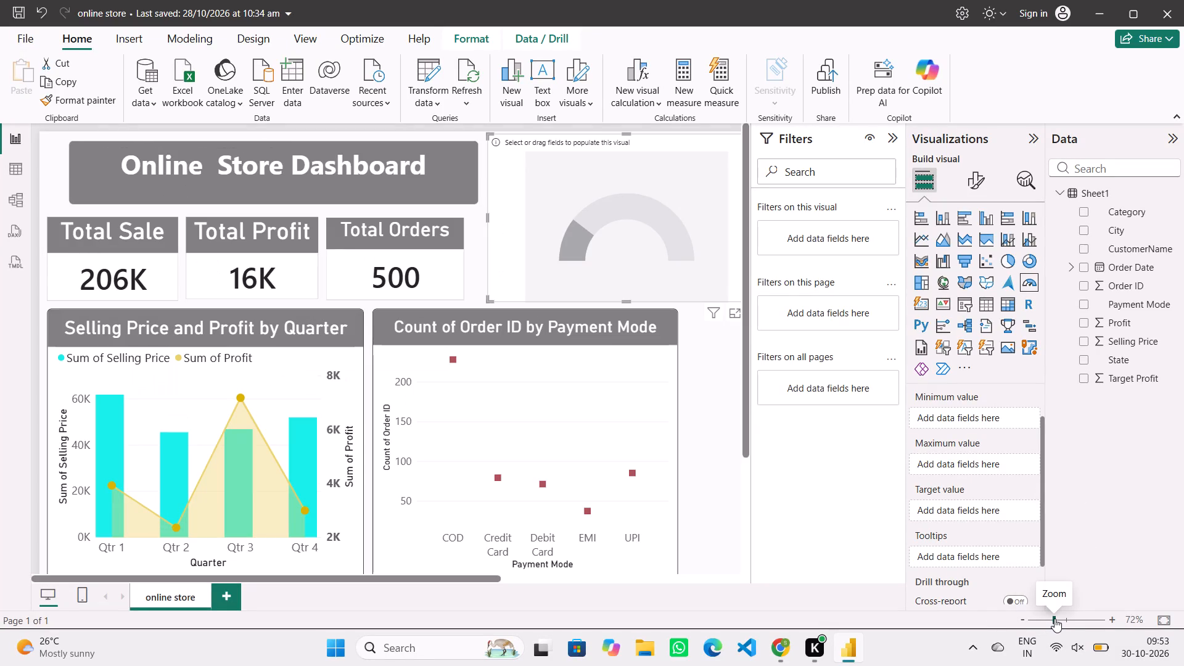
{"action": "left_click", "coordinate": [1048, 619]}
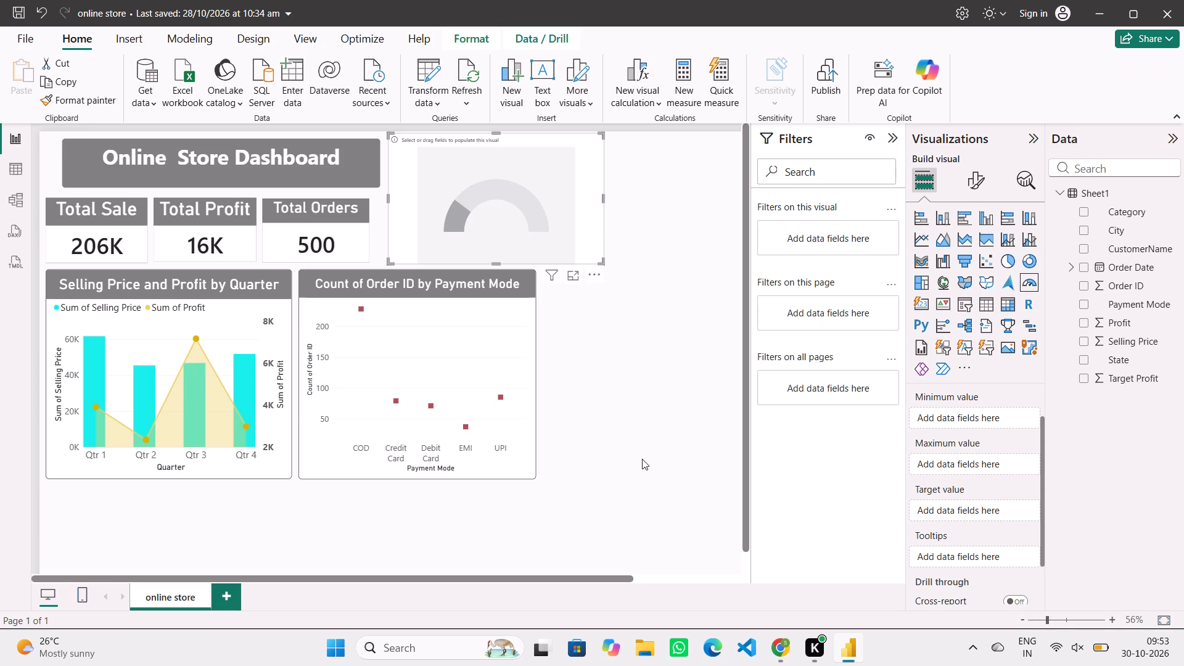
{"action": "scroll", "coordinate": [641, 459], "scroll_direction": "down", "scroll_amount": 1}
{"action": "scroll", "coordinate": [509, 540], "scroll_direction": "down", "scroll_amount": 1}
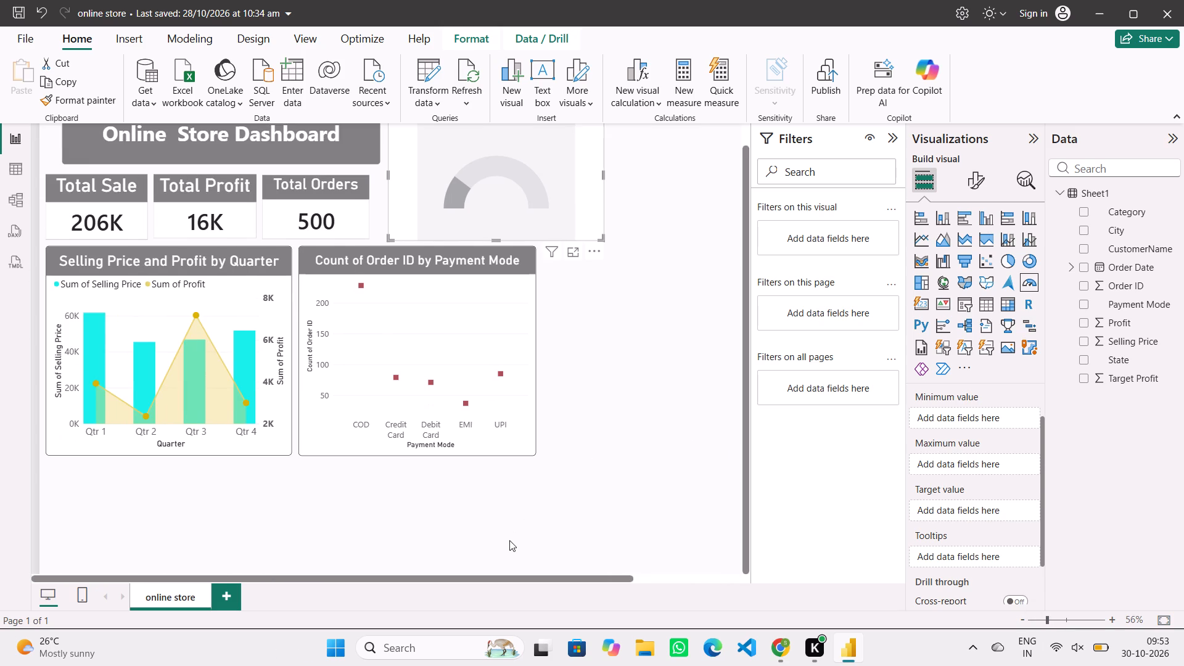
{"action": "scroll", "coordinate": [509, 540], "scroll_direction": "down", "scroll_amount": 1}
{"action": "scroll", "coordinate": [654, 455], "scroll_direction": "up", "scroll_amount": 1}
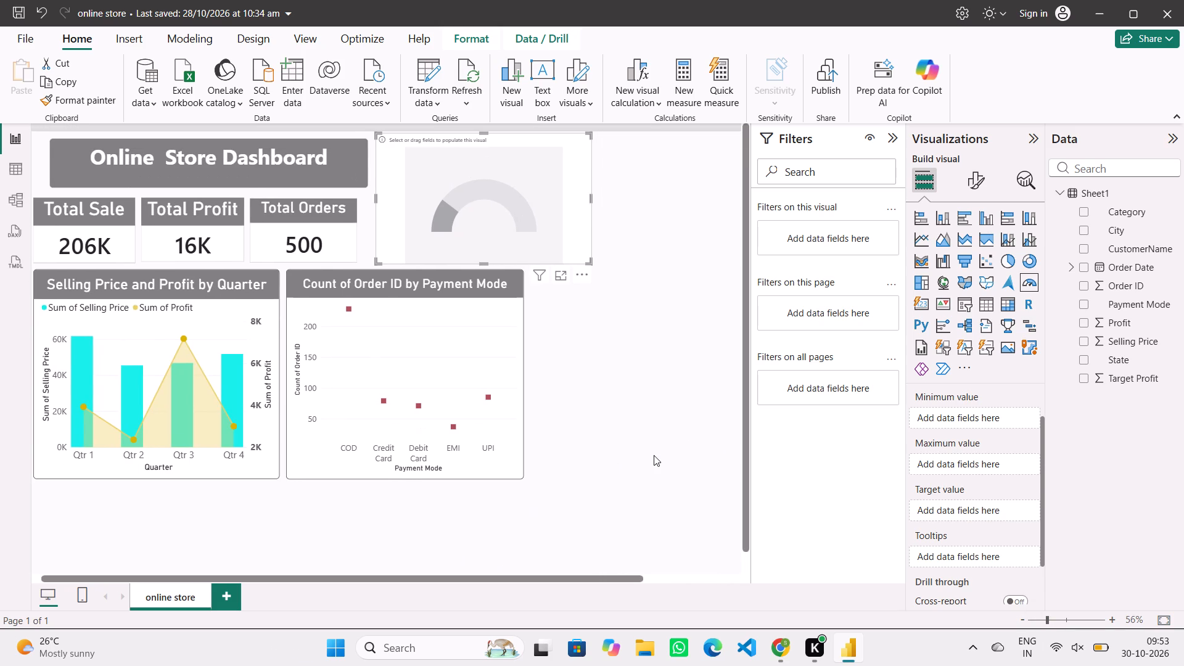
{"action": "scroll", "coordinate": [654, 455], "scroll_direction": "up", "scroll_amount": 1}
Populate the gauge with Profit as its value and Target Profit as its target value.
{"action": "scroll", "coordinate": [996, 427], "scroll_direction": "up", "scroll_amount": 3}
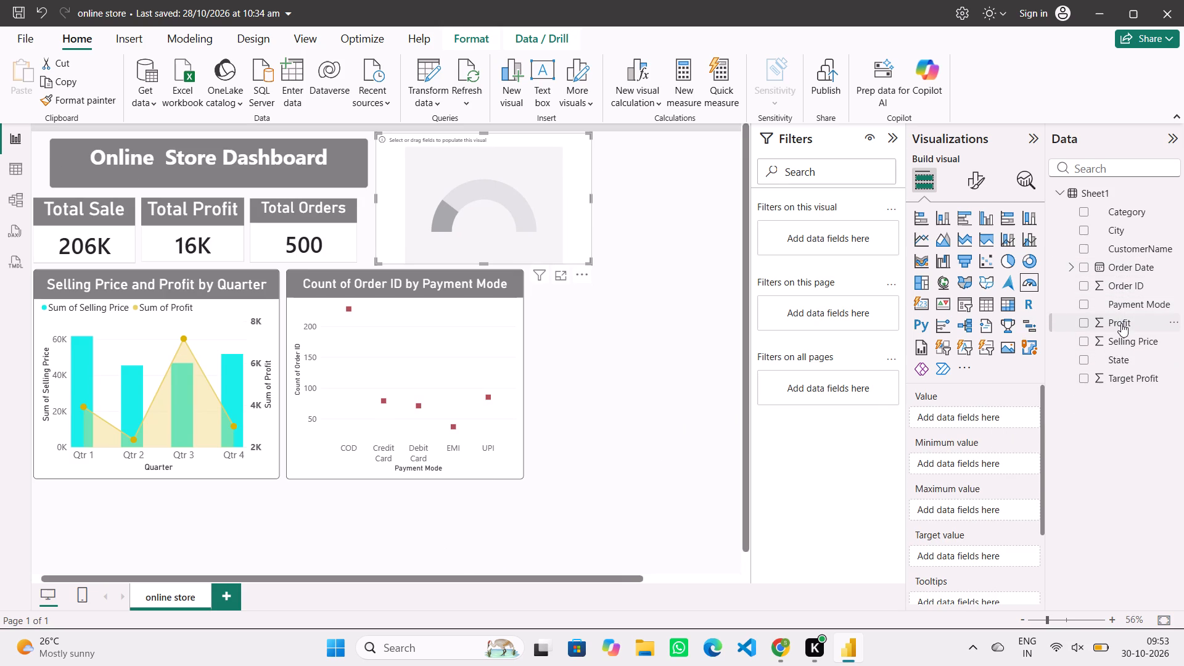
{"action": "left_click_drag", "start_coordinate": [1121, 323], "coordinate": [1071, 340]}
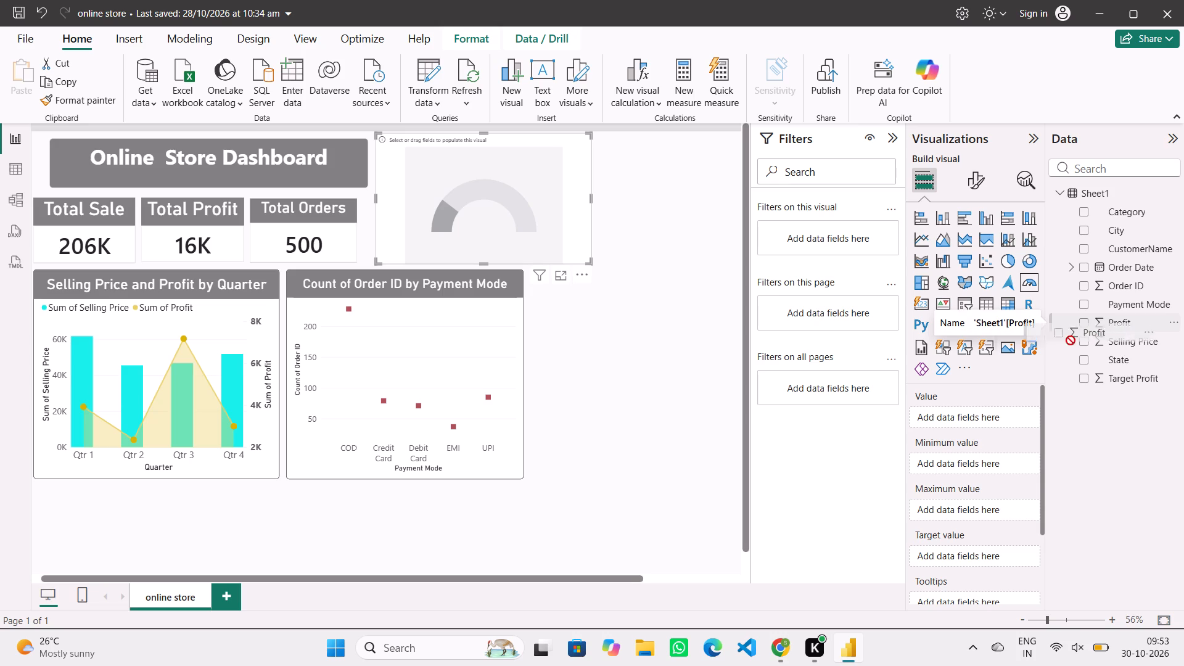
{"action": "left_click_drag", "start_coordinate": [1071, 340], "coordinate": [977, 421]}
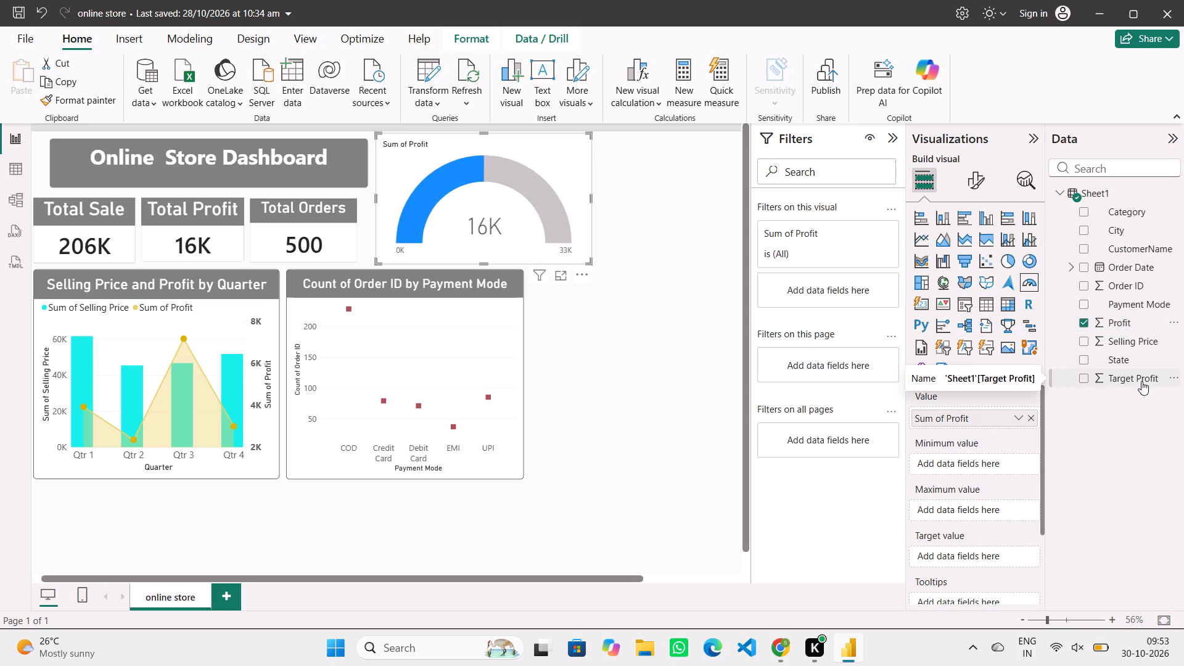
{"action": "left_click_drag", "start_coordinate": [1141, 381], "coordinate": [985, 562]}
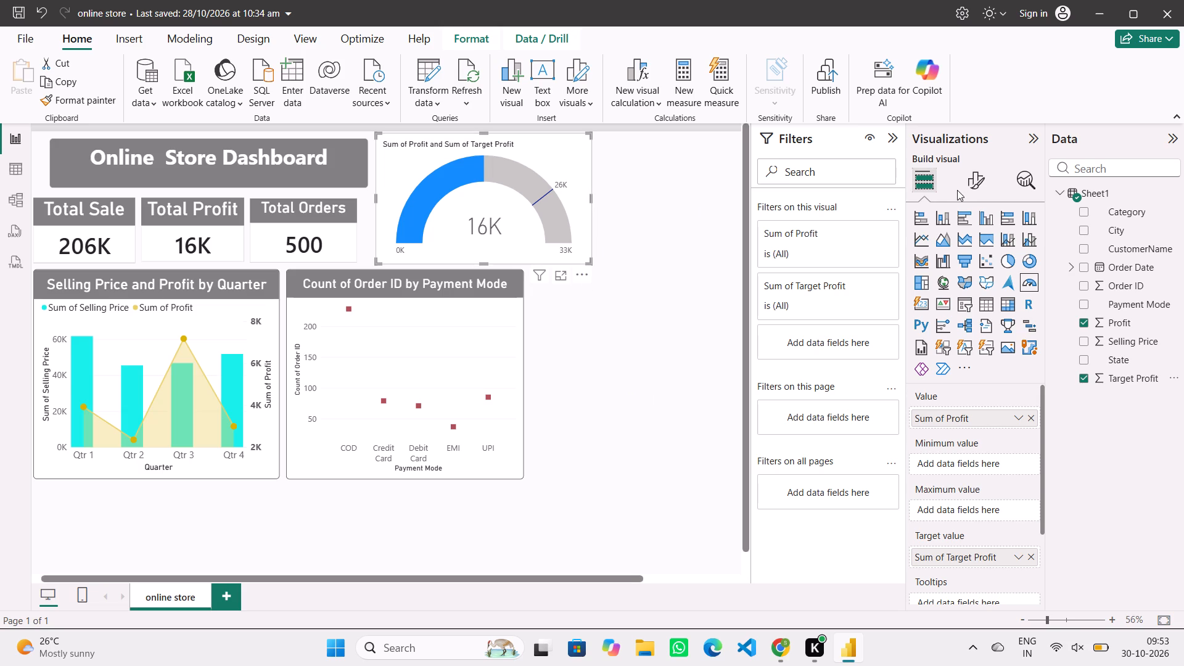
Format the gauge's title with centred alignment, white text and a gray background.
{"action": "left_click", "coordinate": [980, 180]}
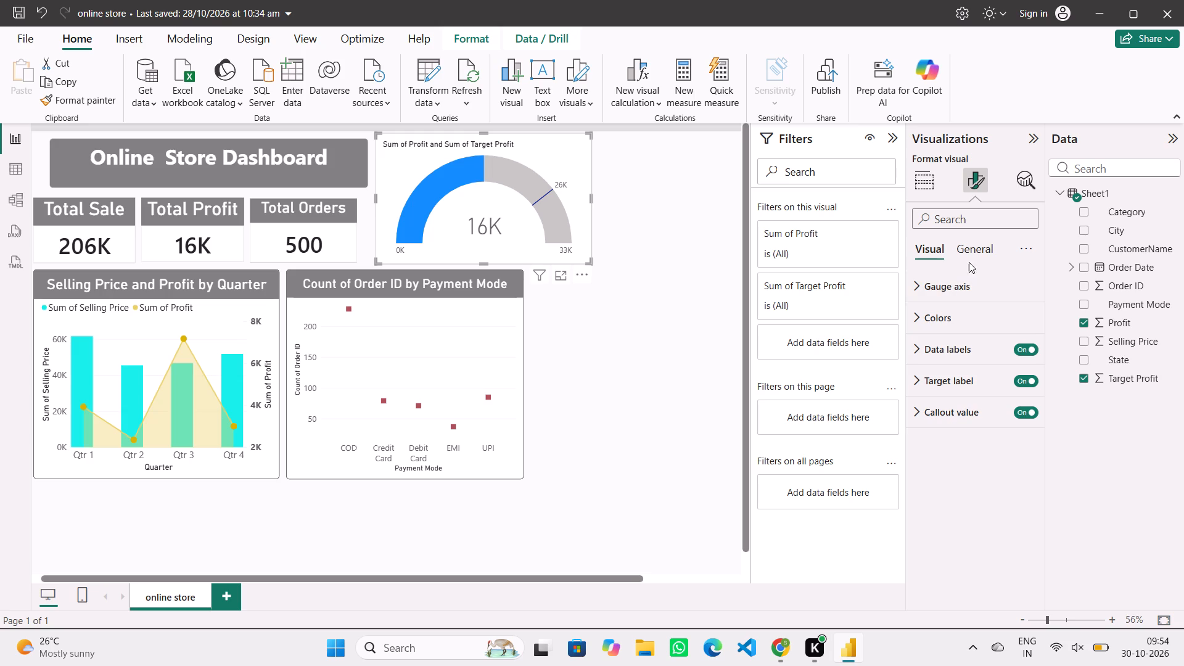
{"action": "left_click", "coordinate": [970, 256]}
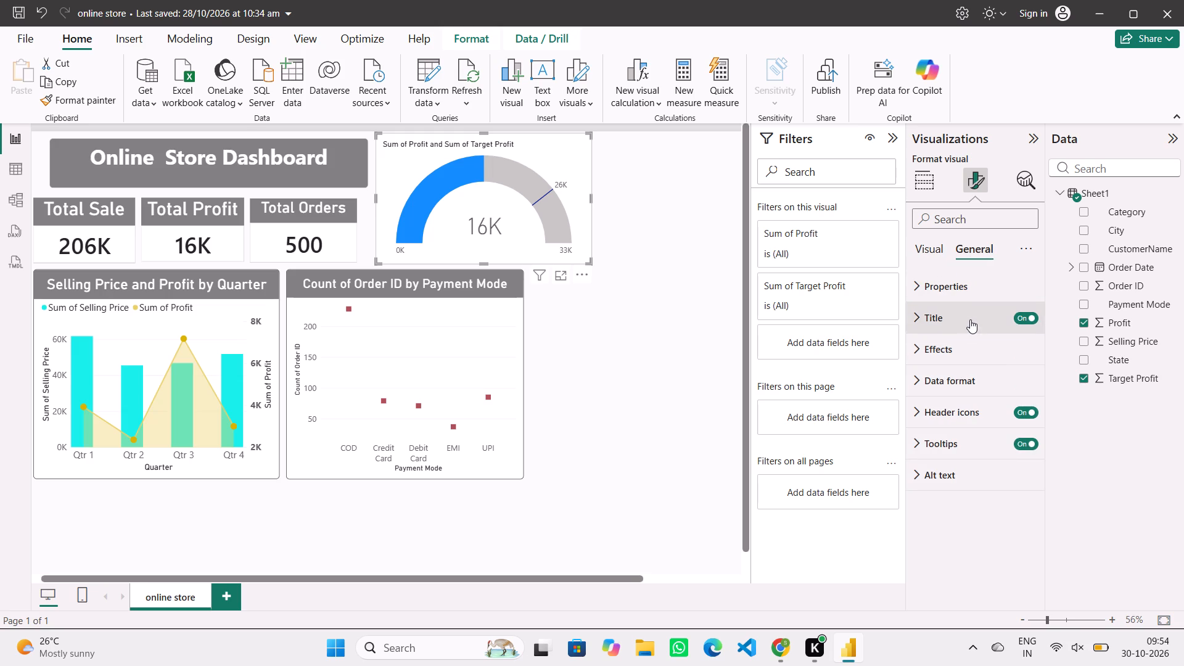
{"action": "left_click", "coordinate": [970, 319]}
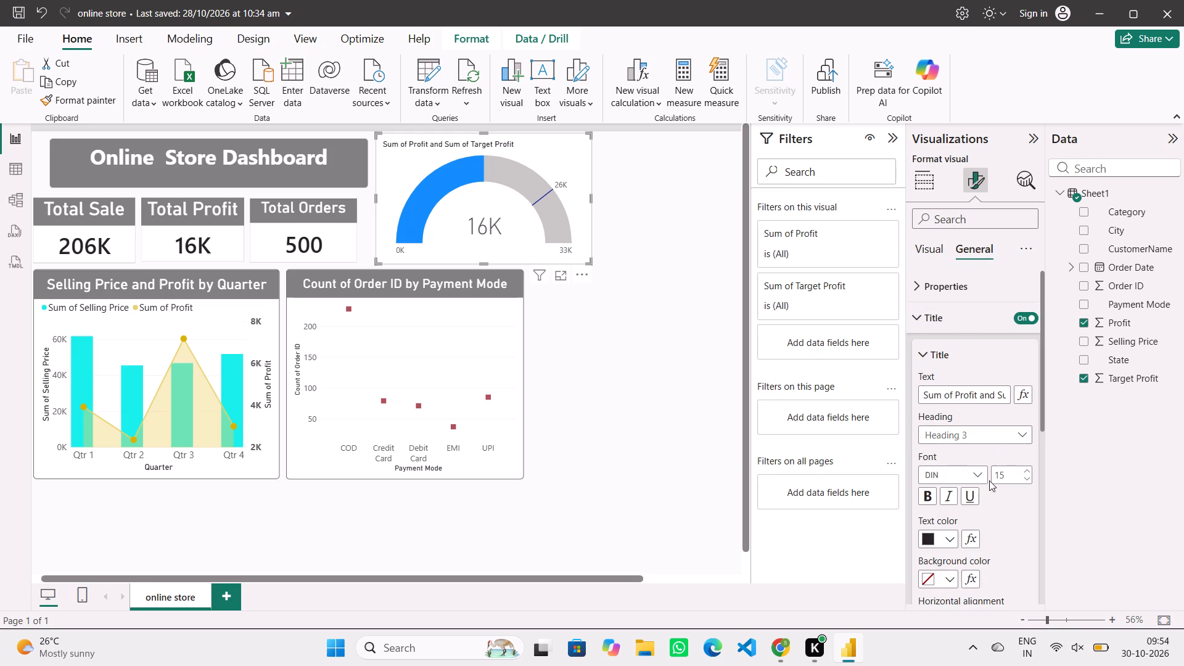
{"action": "scroll", "coordinate": [958, 554], "scroll_direction": "down", "scroll_amount": 2}
{"action": "left_click", "coordinate": [948, 516]}
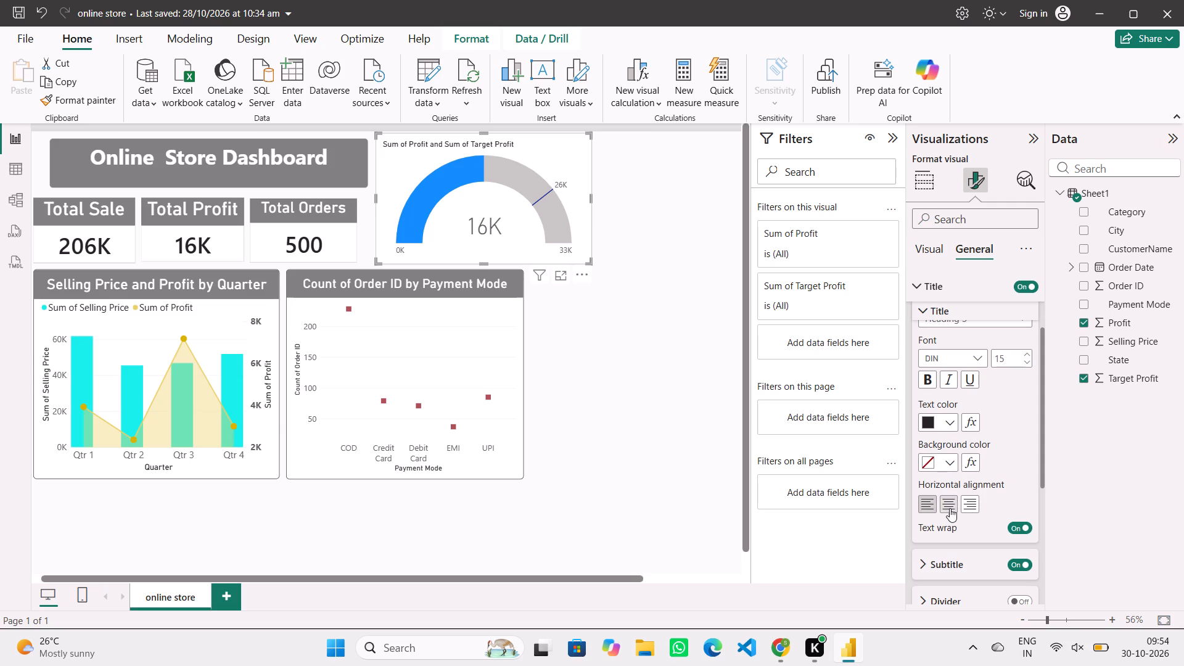
{"action": "left_click", "coordinate": [950, 508]}
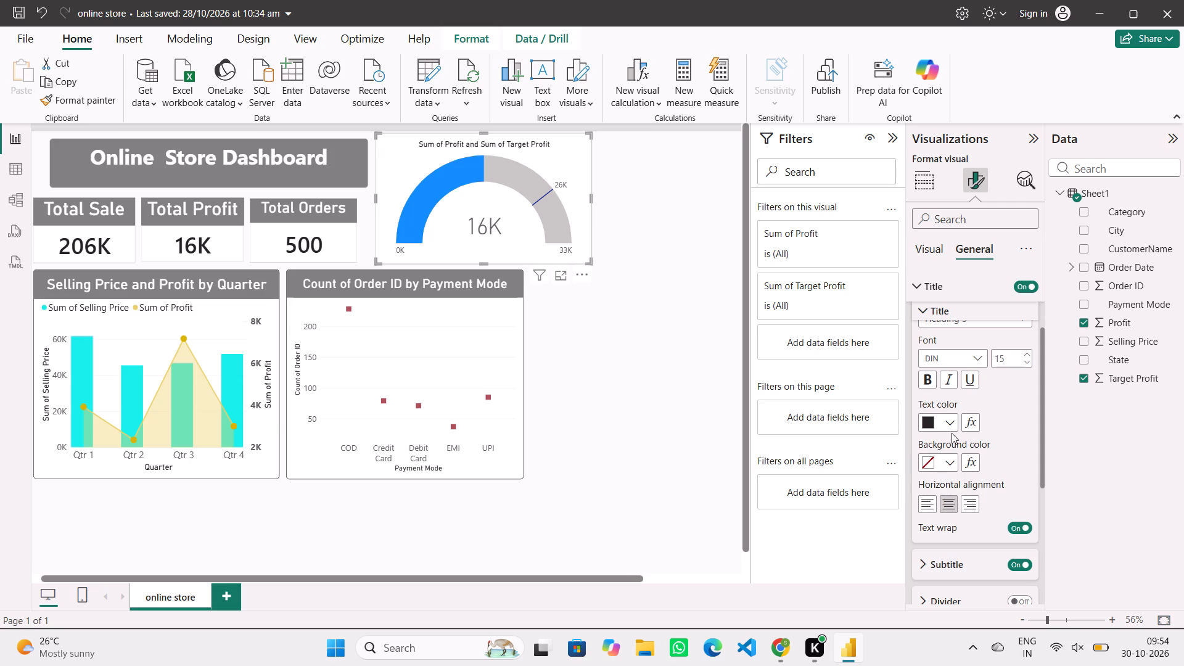
{"action": "left_click", "coordinate": [950, 429]}
{"action": "left_click", "coordinate": [982, 321]}
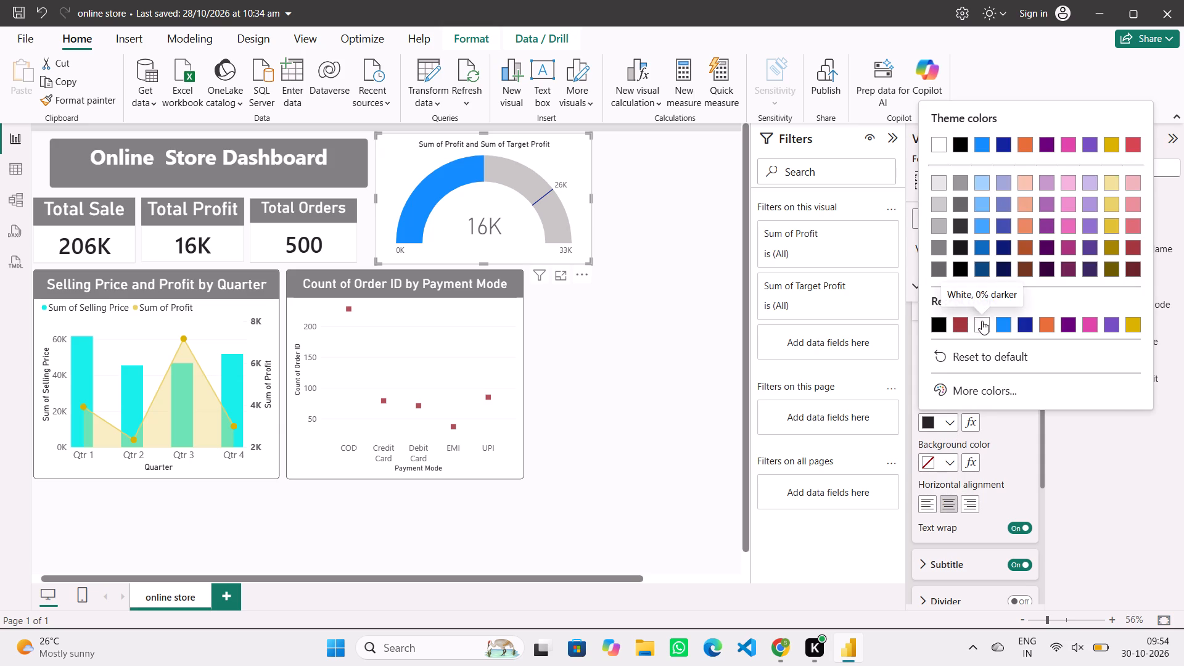
{"action": "left_click", "coordinate": [952, 464]}
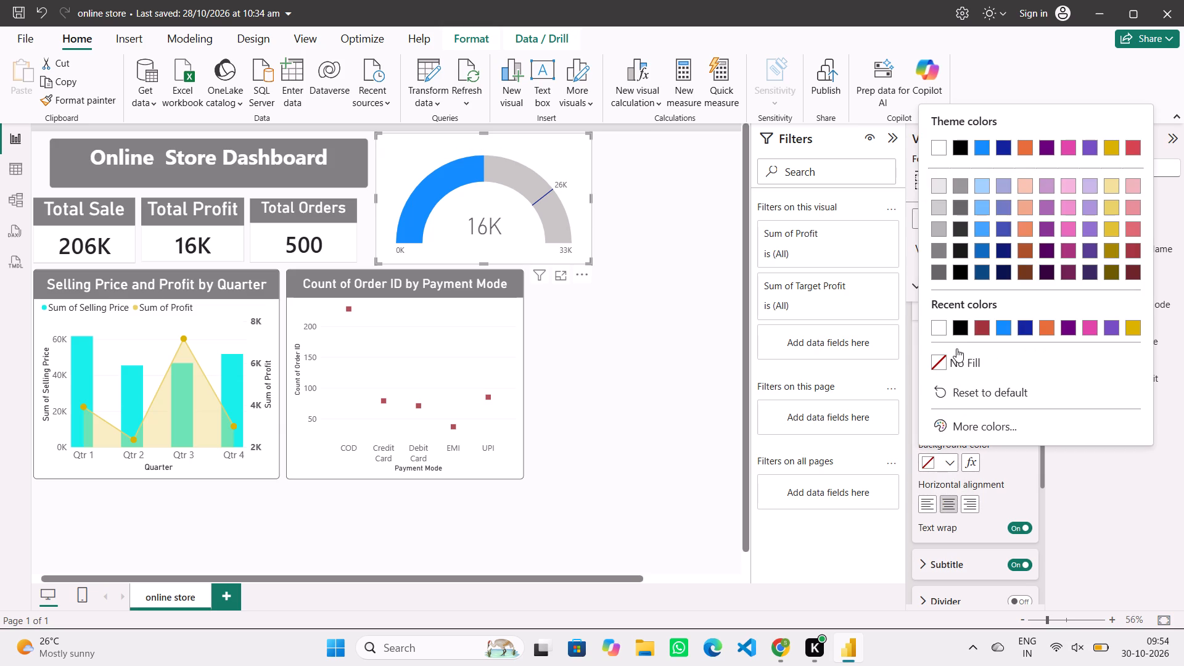
{"action": "left_click", "coordinate": [934, 252]}
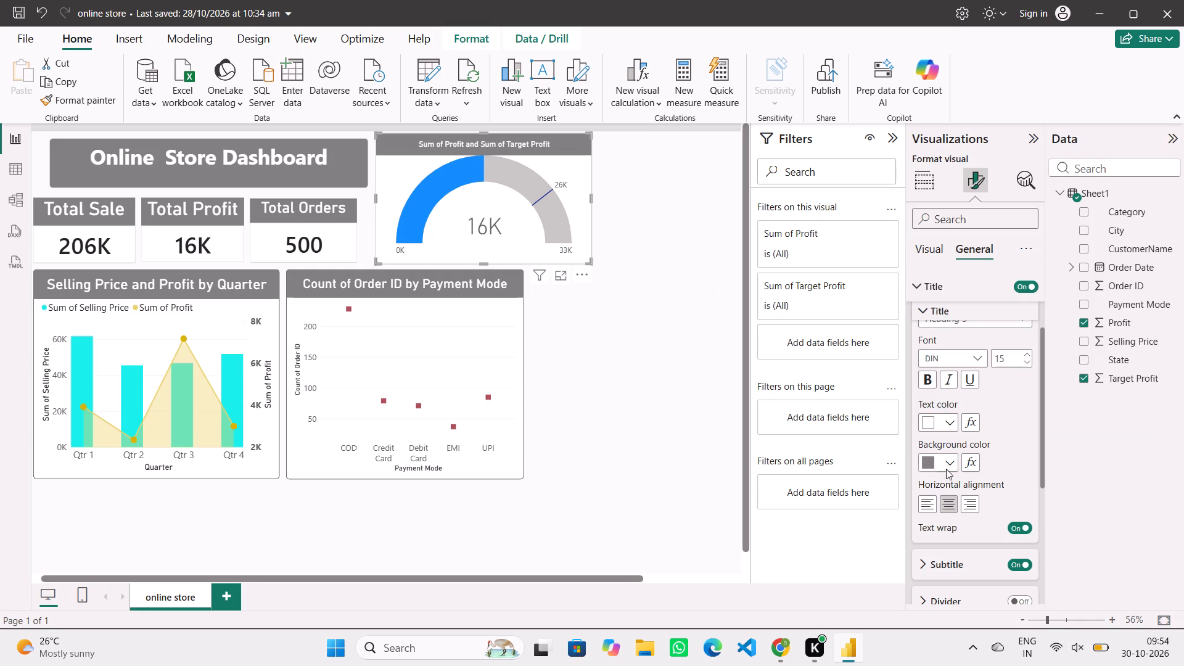
Set the gauge title's font size to 20.
{"action": "left_click", "coordinate": [1003, 359]}
{"action": "key", "text": "BackSpace"}
{"action": "type", "text": "20"}
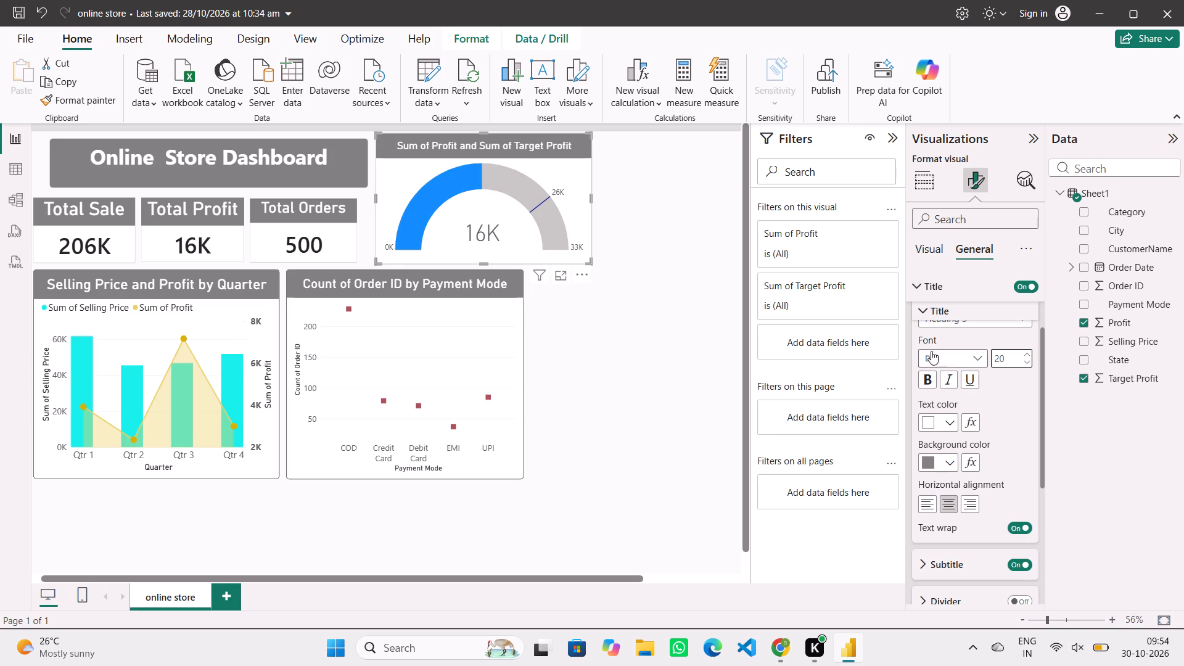
{"action": "left_click", "coordinate": [922, 314]}
{"action": "left_click", "coordinate": [915, 292]}
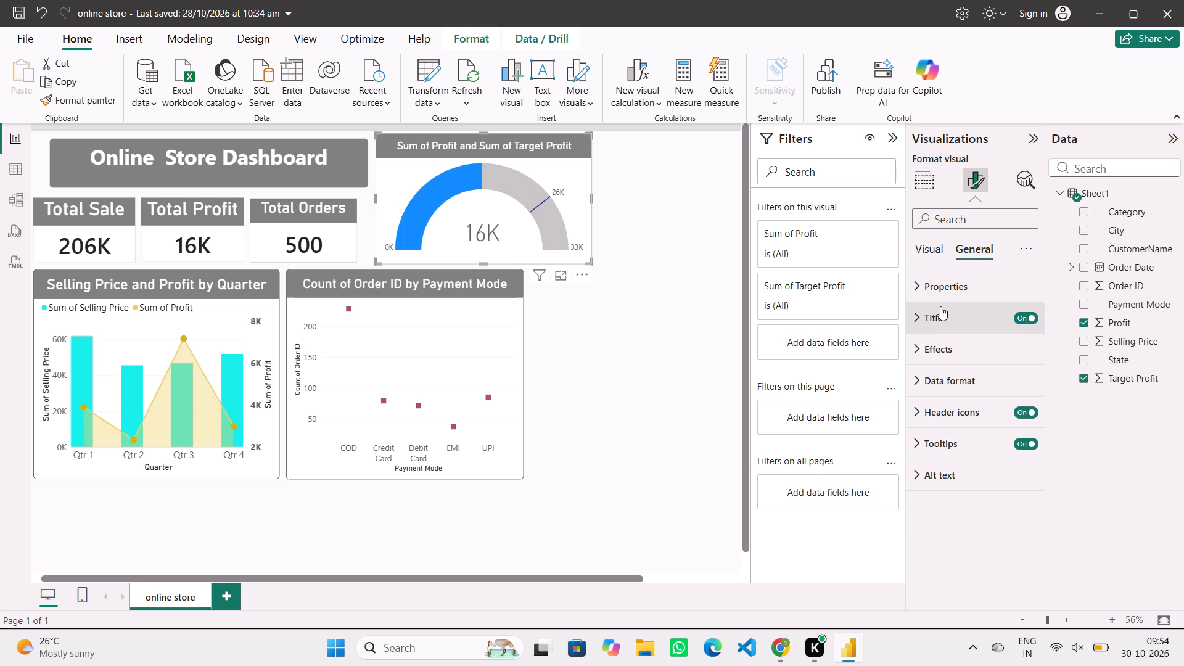
Set the gauge's visual border colour to black and deselect the visual.
{"action": "left_click", "coordinate": [945, 341]}
{"action": "scroll", "coordinate": [958, 476], "scroll_direction": "down", "scroll_amount": 1}
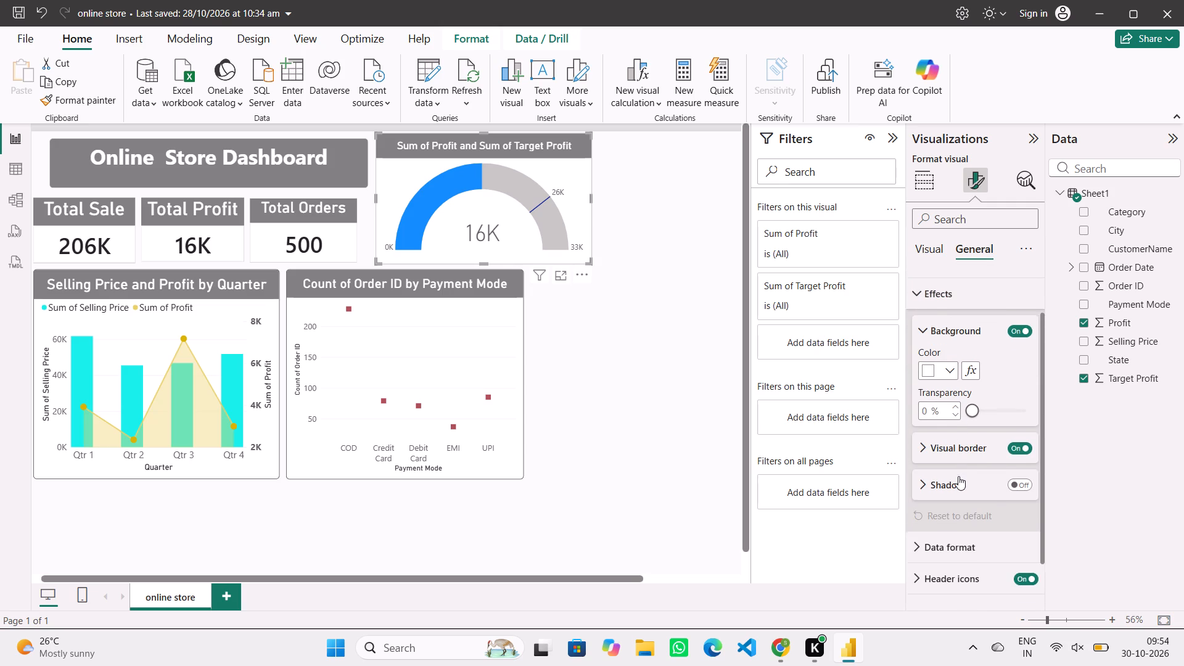
{"action": "scroll", "coordinate": [958, 476], "scroll_direction": "down", "scroll_amount": 1}
{"action": "left_click", "coordinate": [962, 444]}
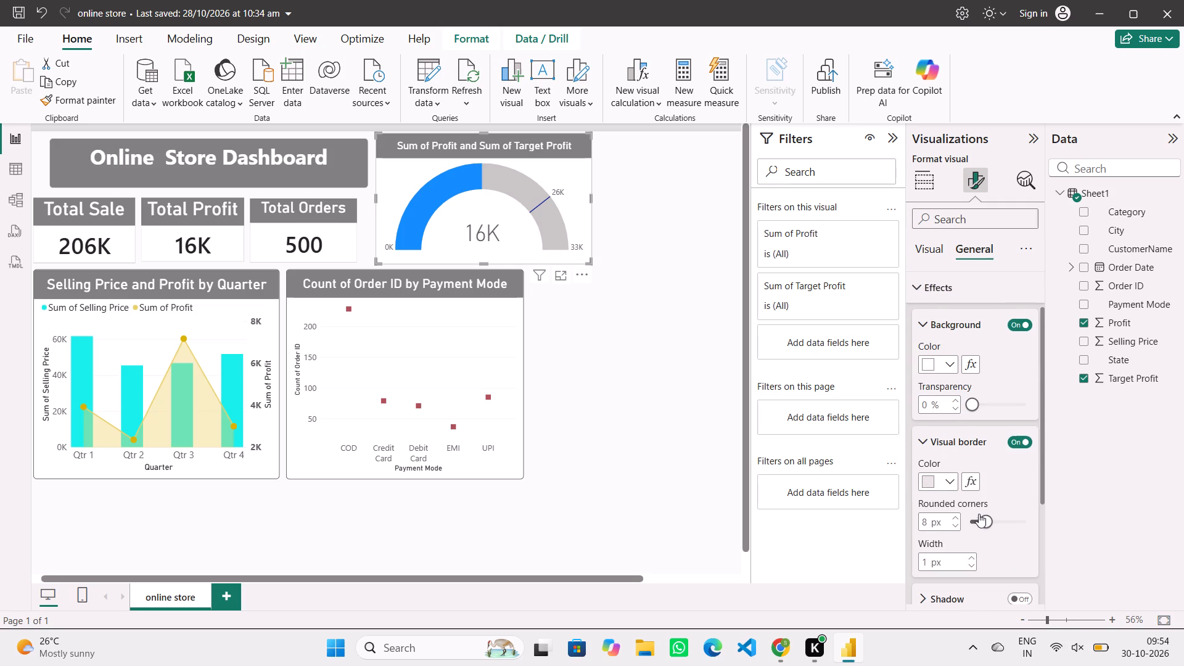
{"action": "left_click", "coordinate": [950, 480]}
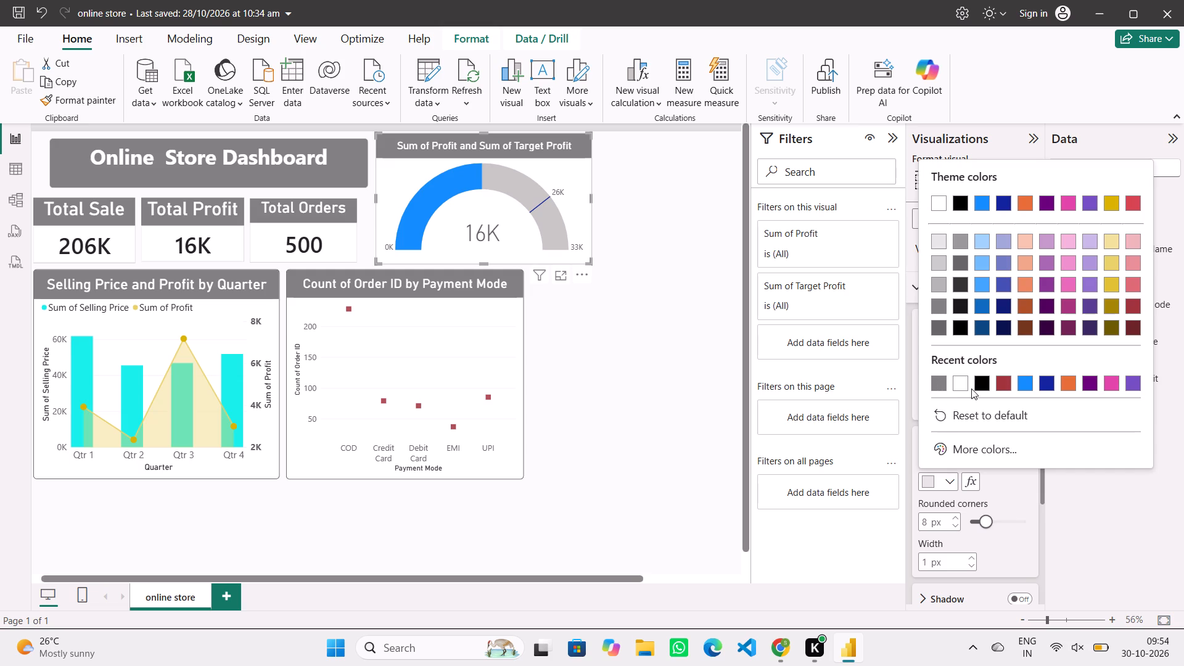
{"action": "left_click", "coordinate": [977, 385]}
{"action": "left_click", "coordinate": [707, 478]}
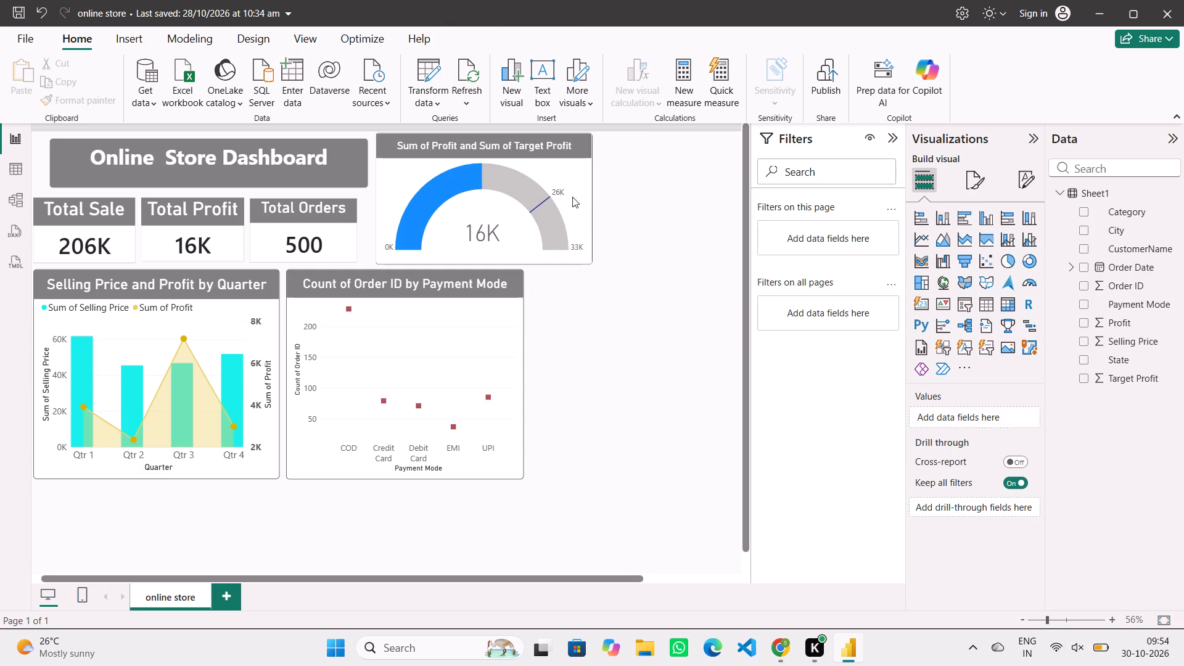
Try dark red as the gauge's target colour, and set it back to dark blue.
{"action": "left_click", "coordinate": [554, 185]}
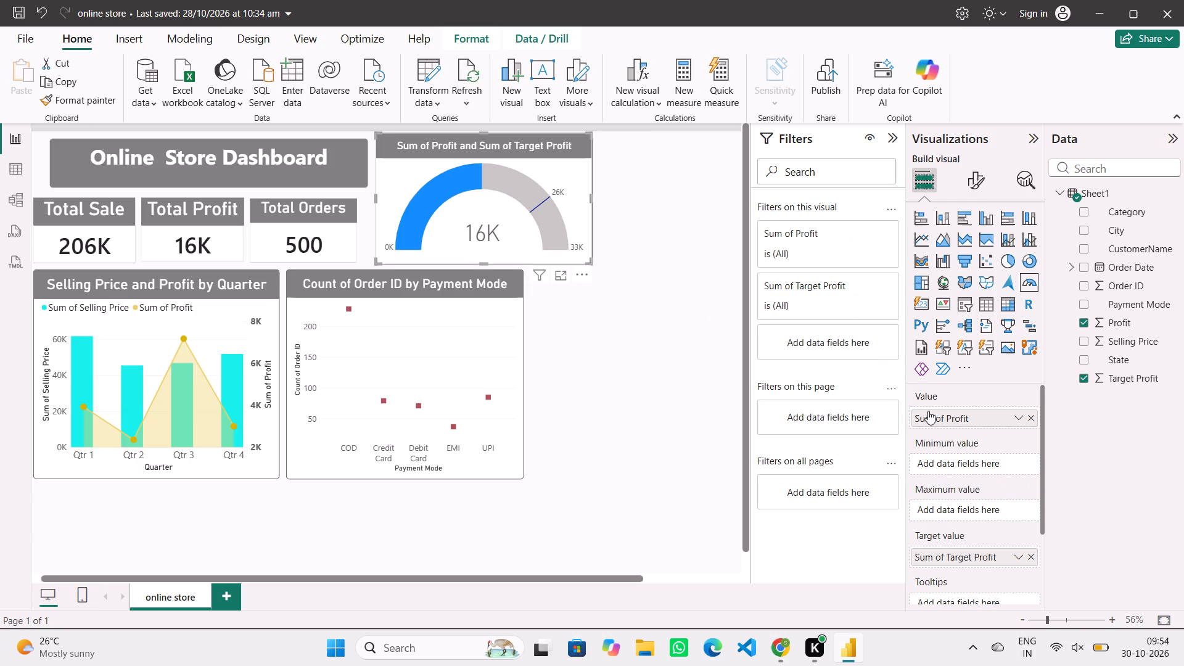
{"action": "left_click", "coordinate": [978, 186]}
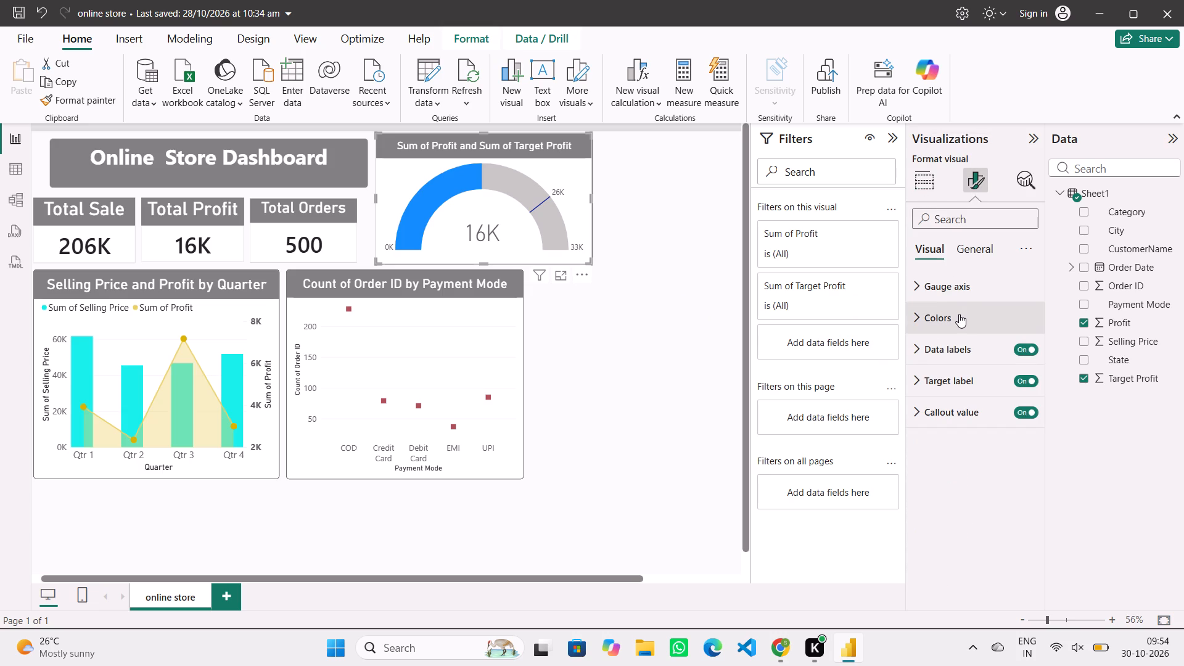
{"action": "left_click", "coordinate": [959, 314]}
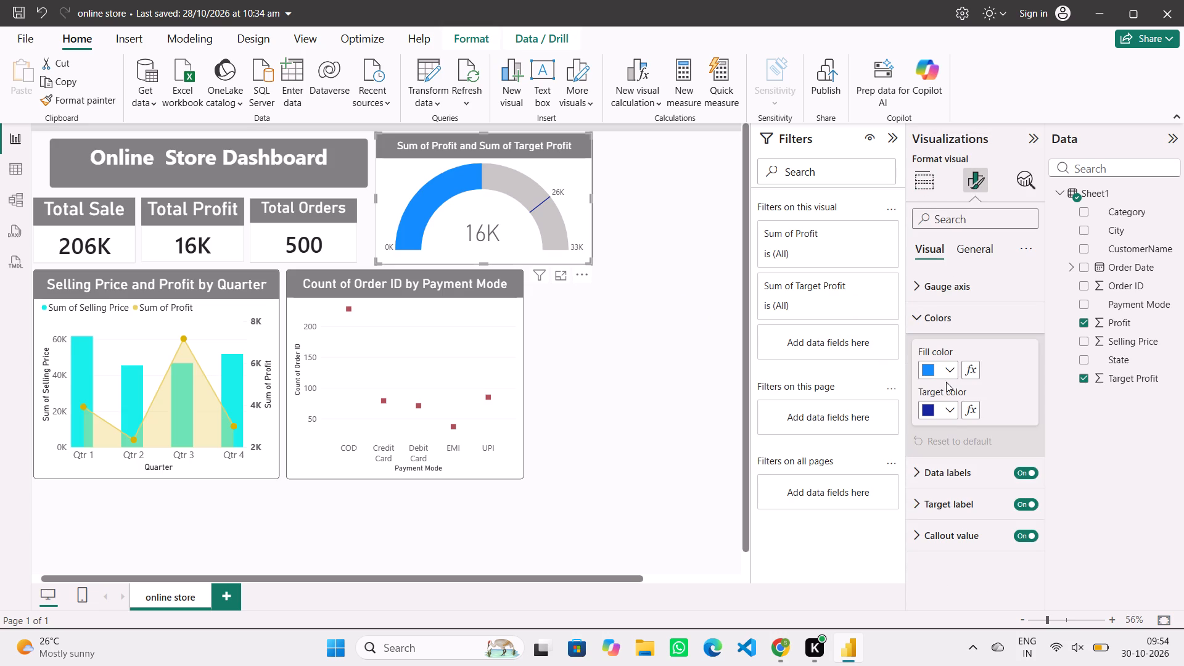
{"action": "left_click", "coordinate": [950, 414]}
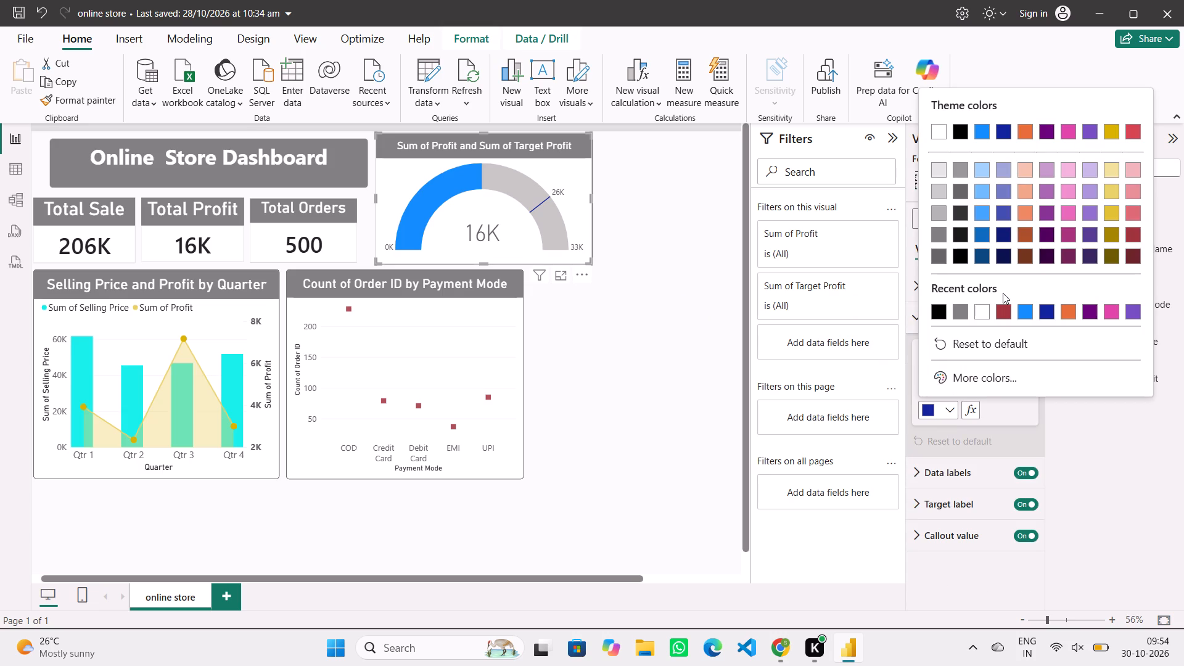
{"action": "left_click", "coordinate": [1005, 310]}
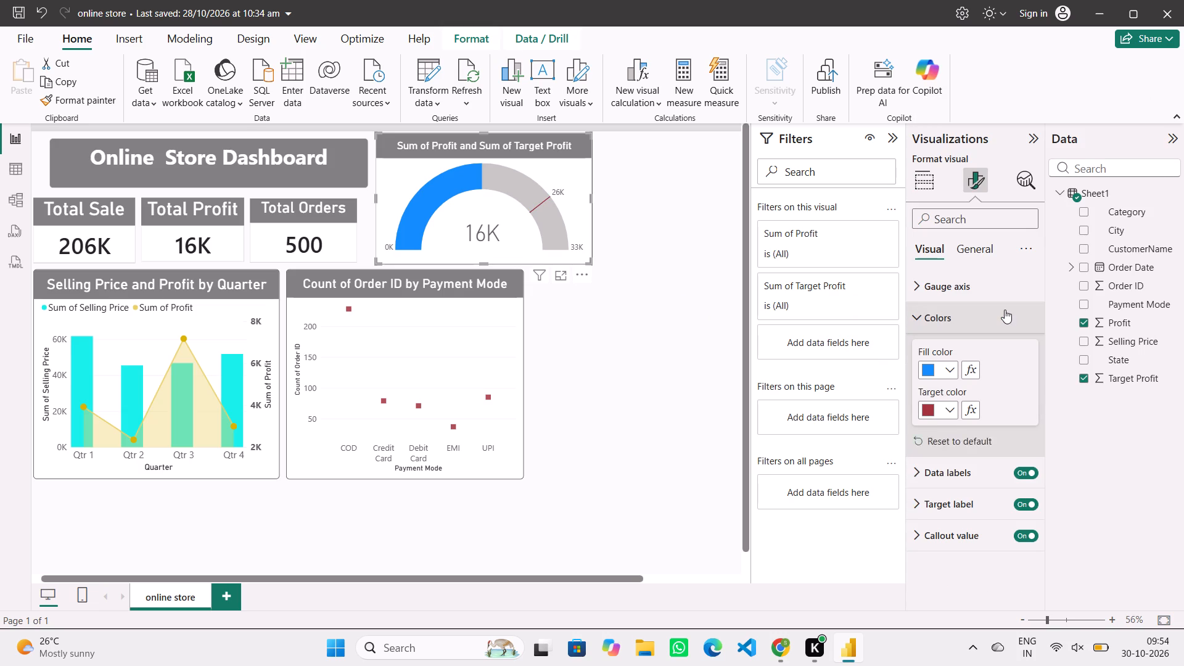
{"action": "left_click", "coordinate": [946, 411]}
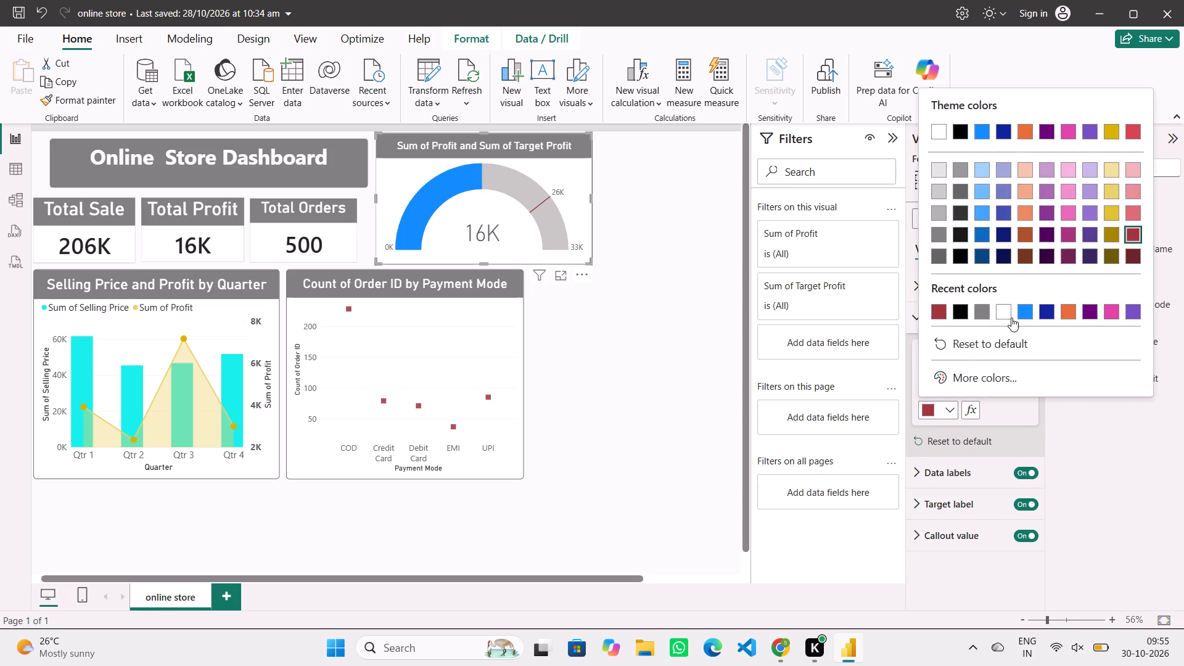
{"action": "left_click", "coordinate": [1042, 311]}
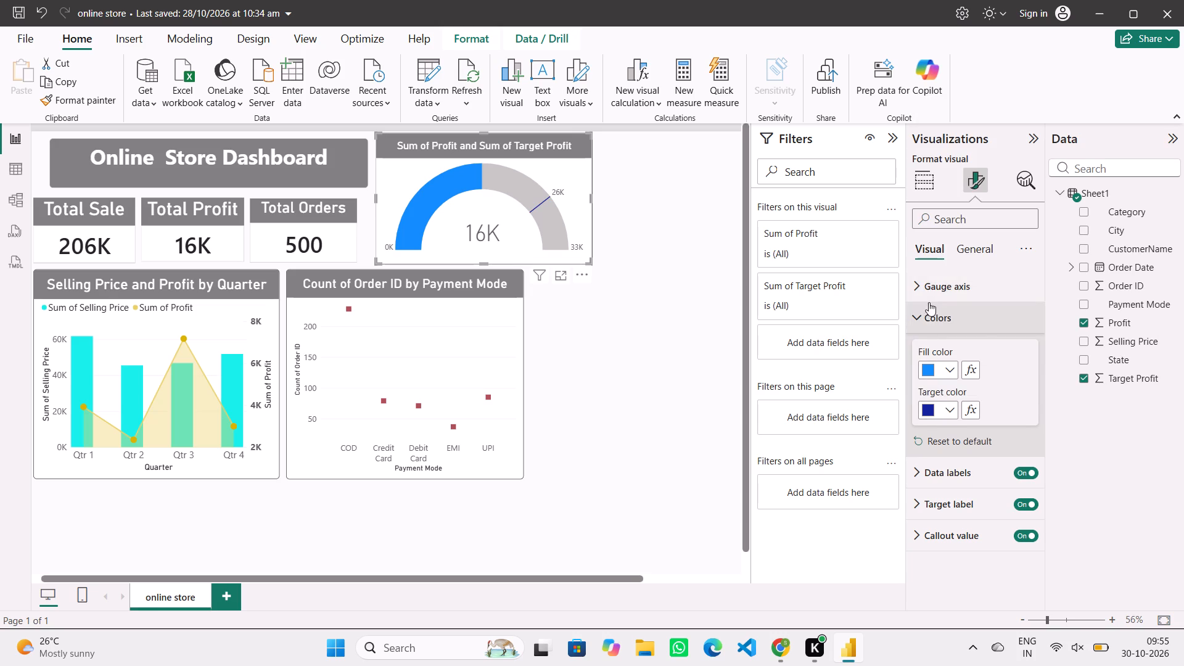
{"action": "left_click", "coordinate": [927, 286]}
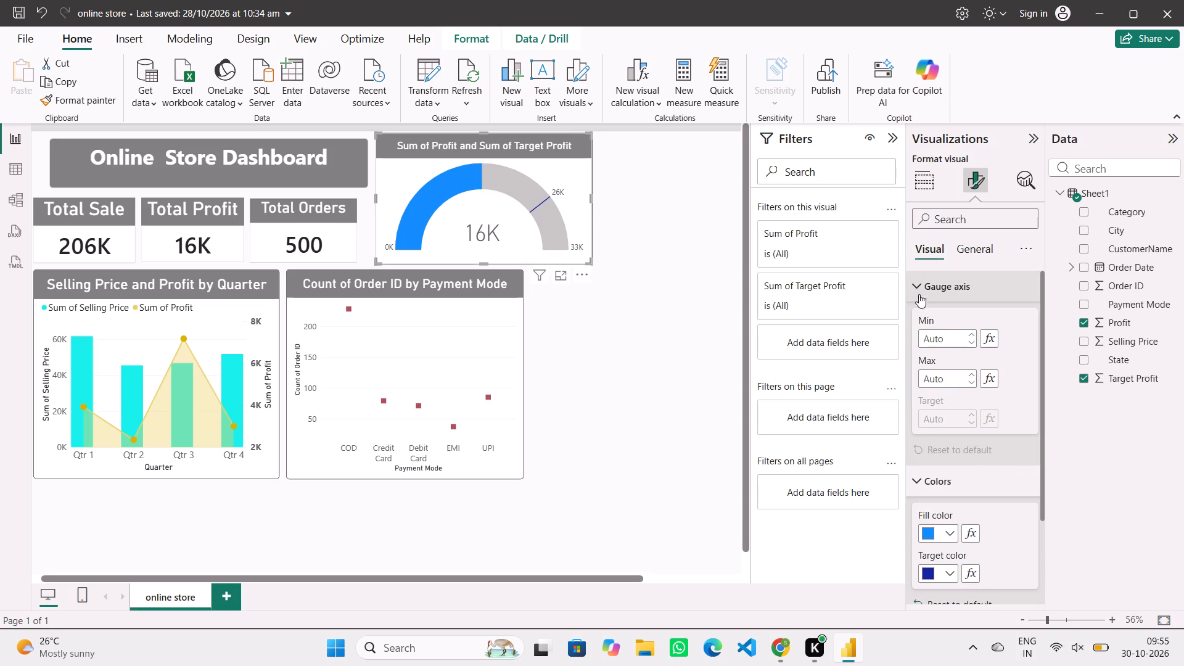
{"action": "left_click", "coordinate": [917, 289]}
Set the font size of the gauge's data label values to 16, after trying 18.
{"action": "left_click", "coordinate": [933, 467]}
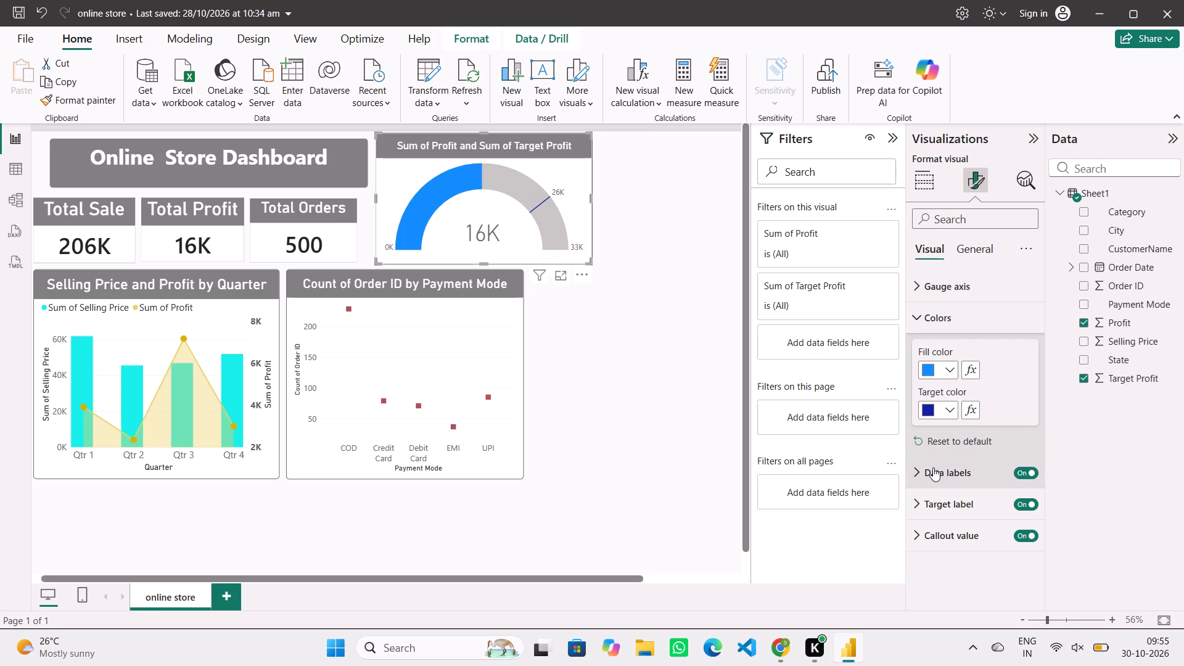
{"action": "scroll", "coordinate": [933, 467], "scroll_direction": "down", "scroll_amount": 4}
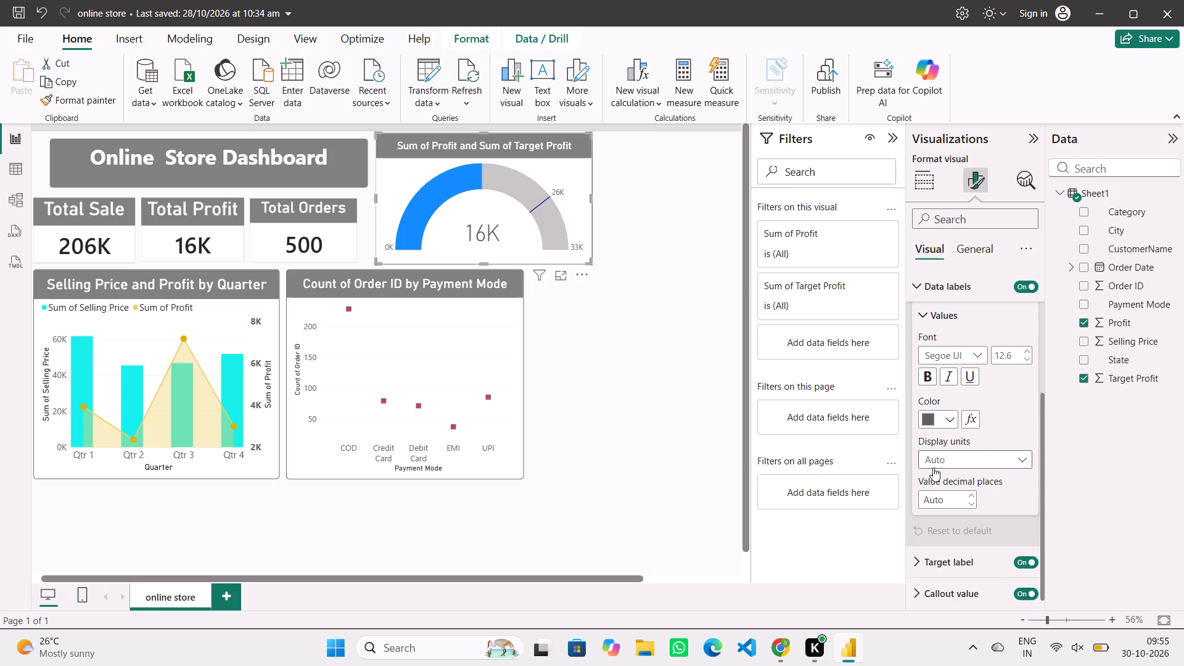
{"action": "left_click", "coordinate": [1013, 352]}
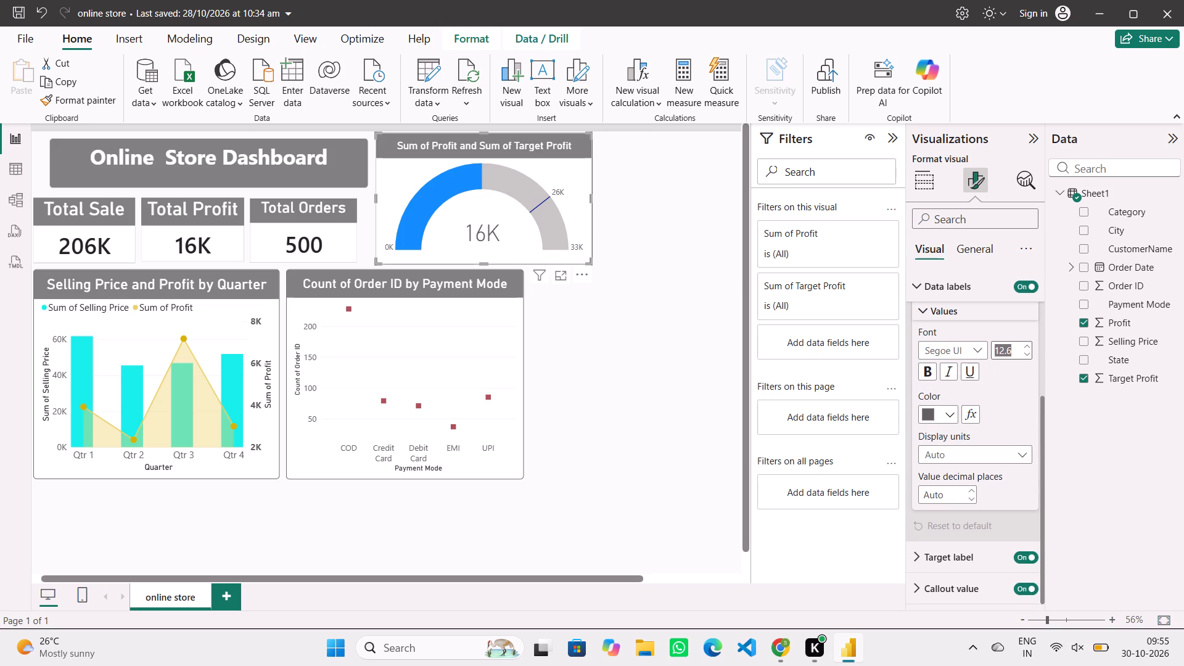
{"action": "key", "text": "BackSpace"}
{"action": "type", "text": "18"}
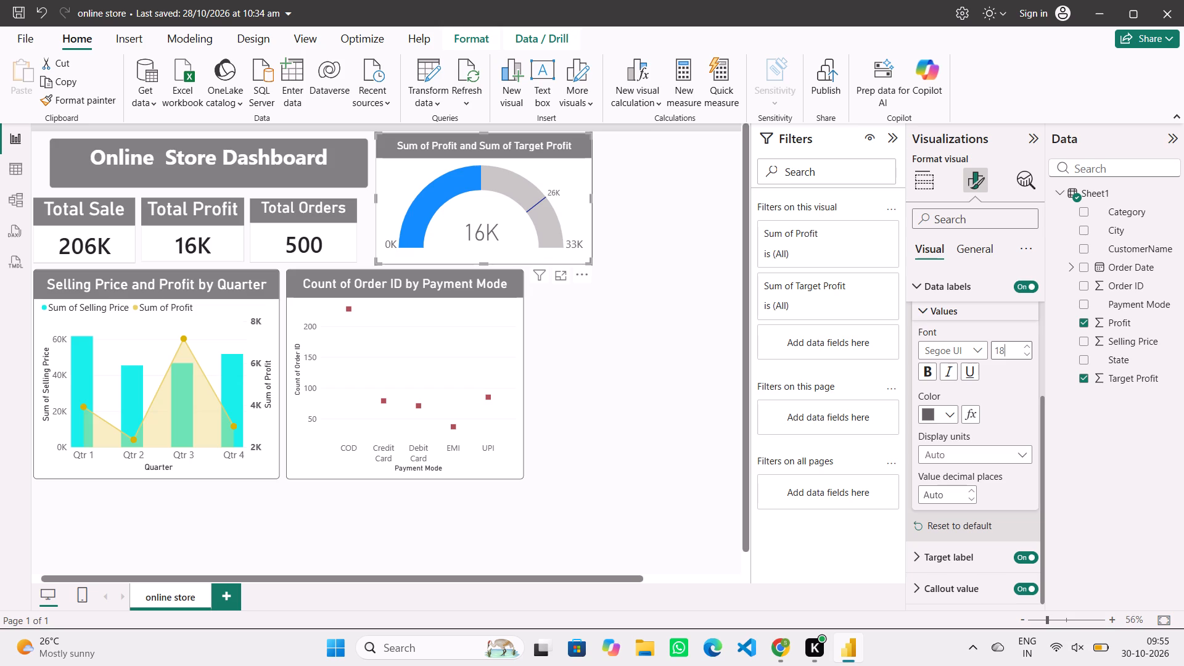
{"action": "key", "text": "BackSpace"}
{"action": "key", "text": "6"}
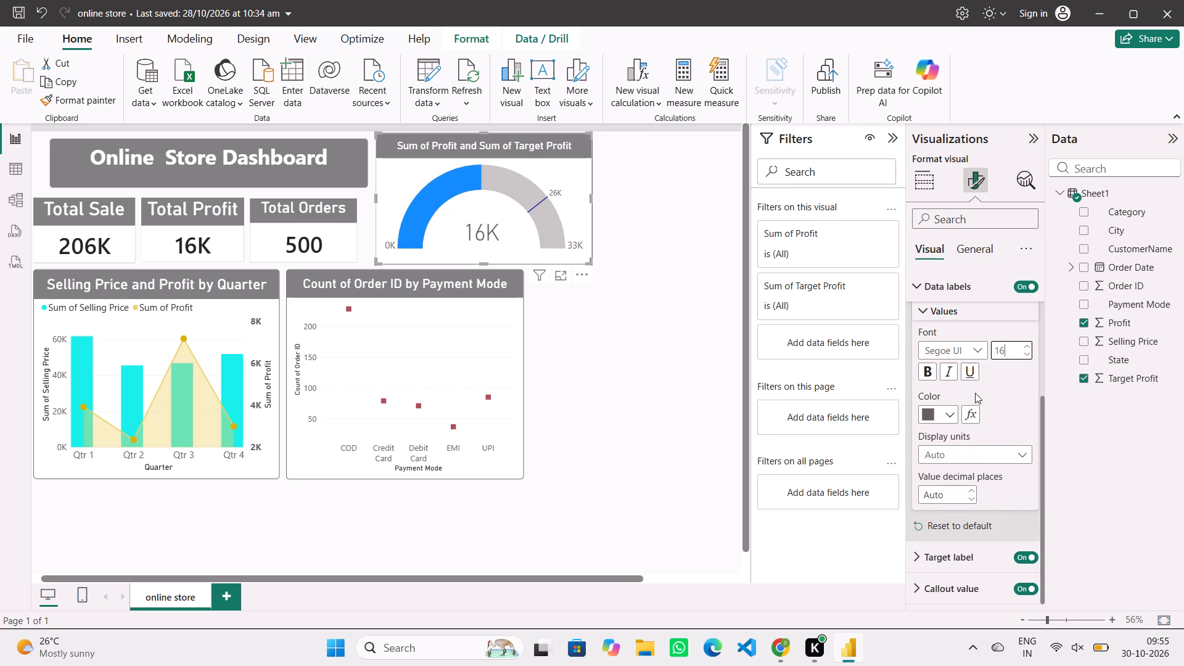
{"action": "left_click", "coordinate": [924, 308]}
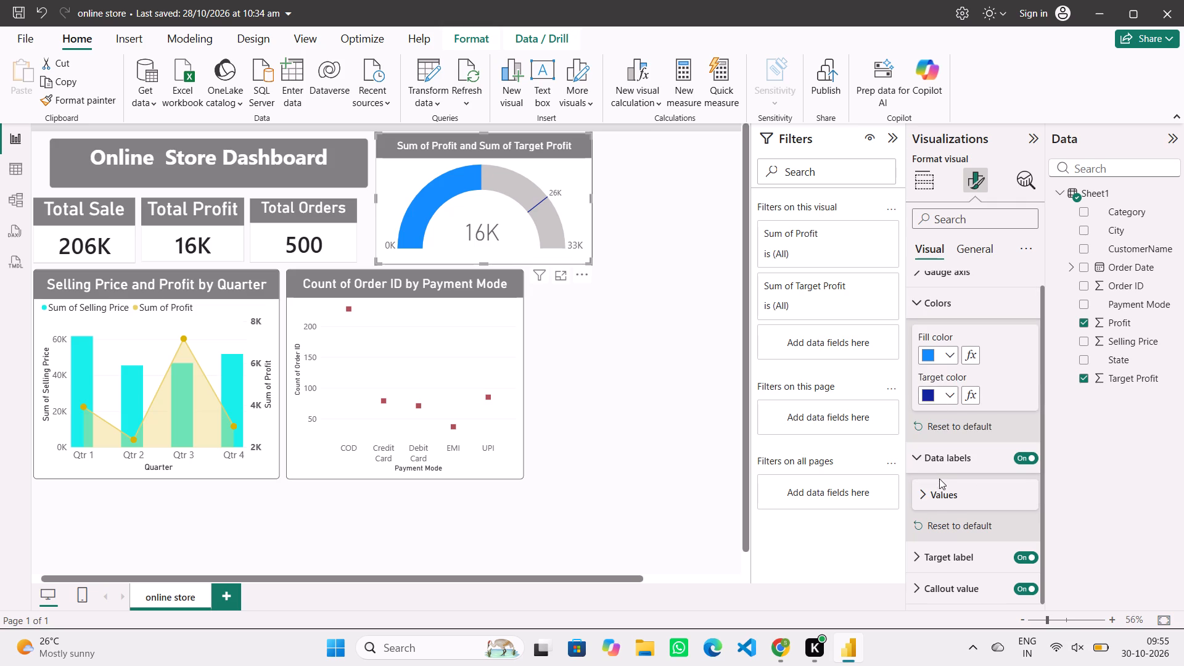
Set the colour of the gauge's target label values to gray, trying white along the way.
{"action": "left_click", "coordinate": [945, 554]}
{"action": "scroll", "coordinate": [945, 554], "scroll_direction": "down", "scroll_amount": 5}
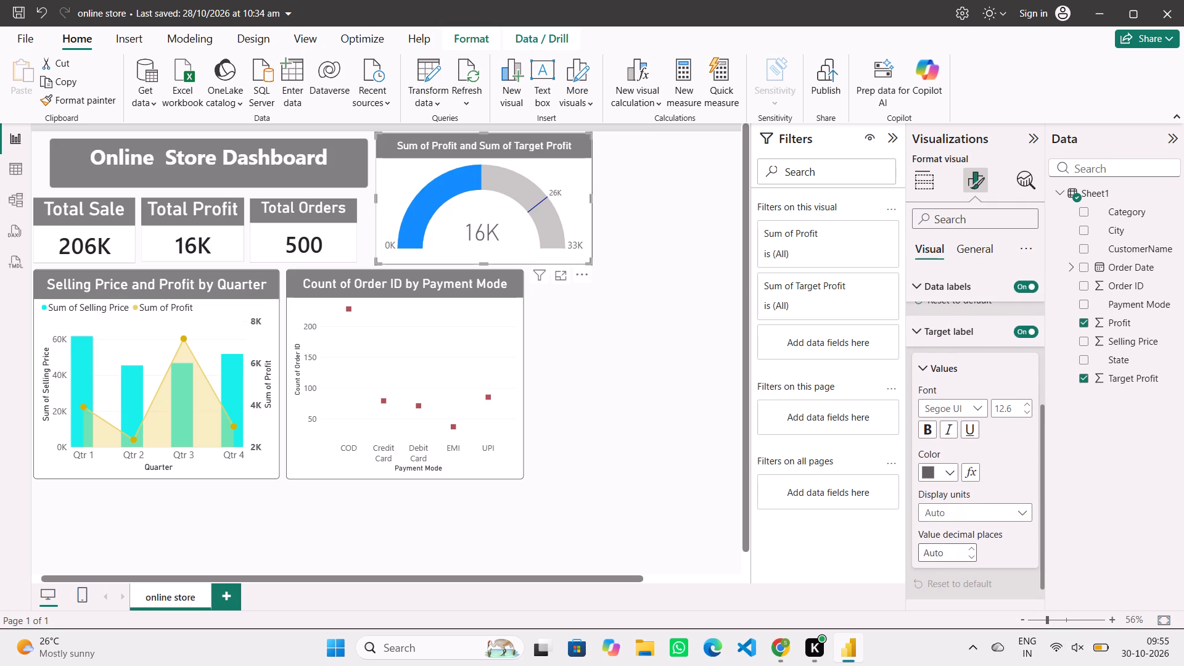
{"action": "scroll", "coordinate": [945, 554], "scroll_direction": "down", "scroll_amount": 1}
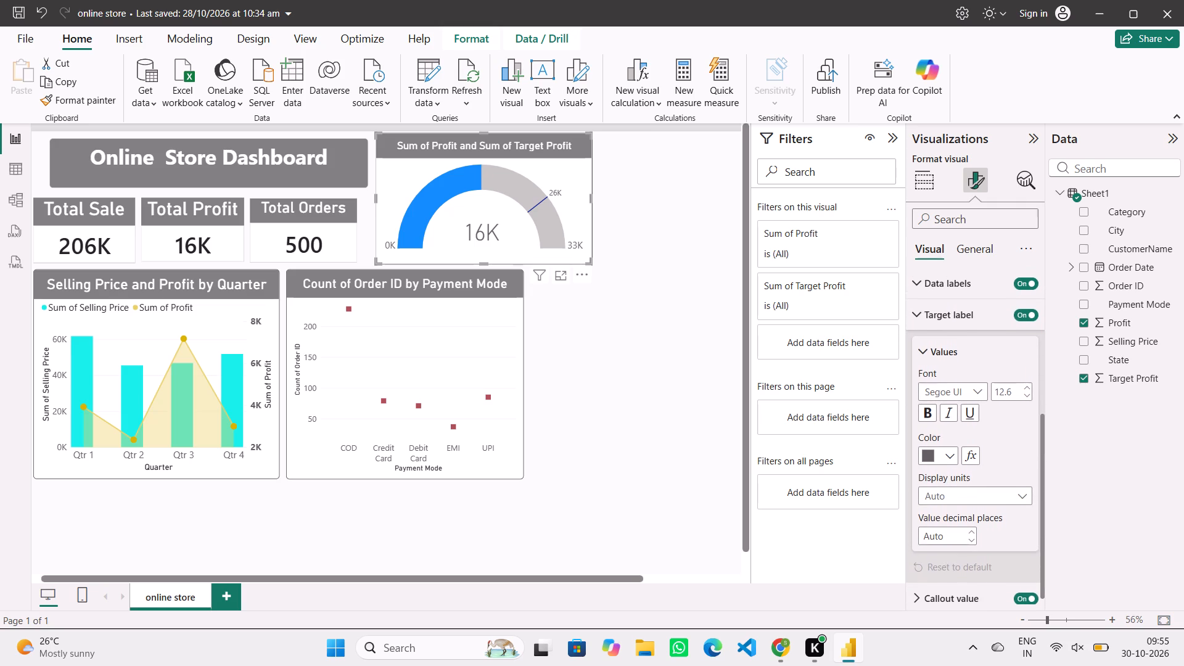
{"action": "left_click", "coordinate": [945, 459]}
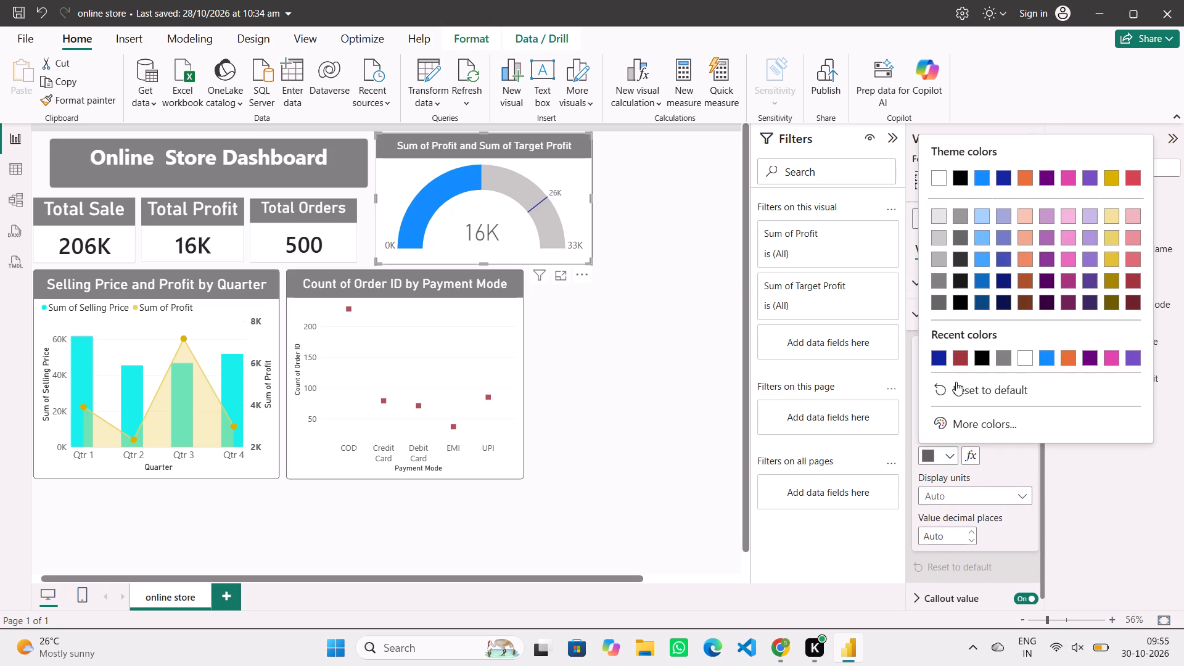
{"action": "left_click", "coordinate": [1007, 353]}
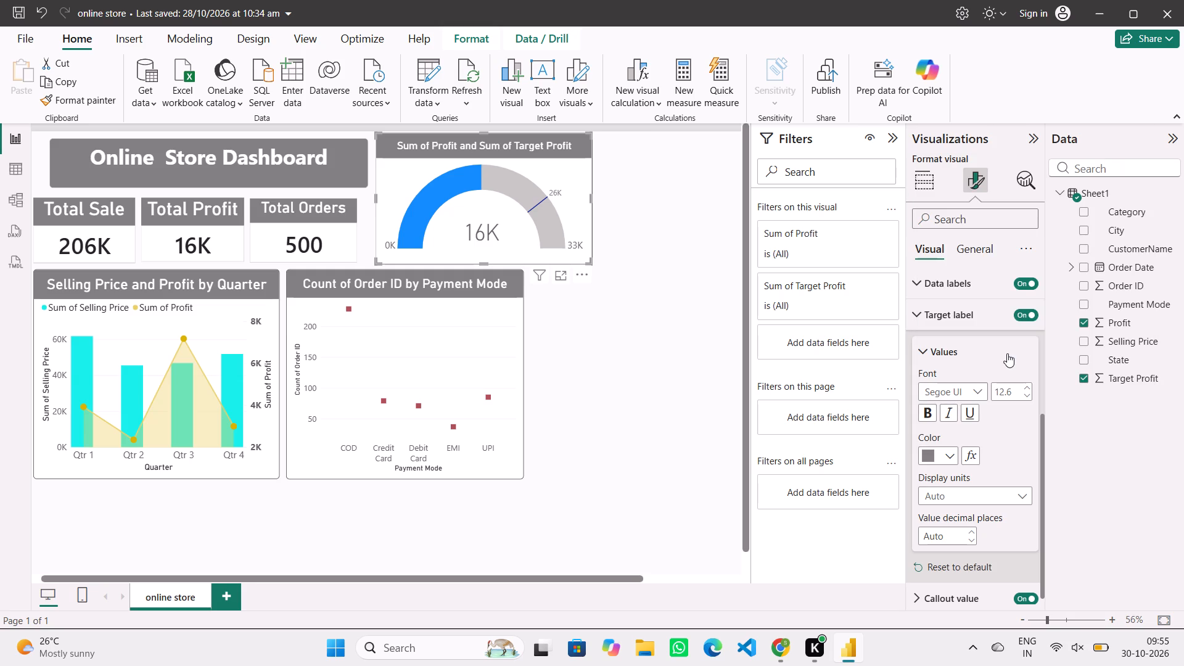
{"action": "left_click", "coordinate": [949, 454]}
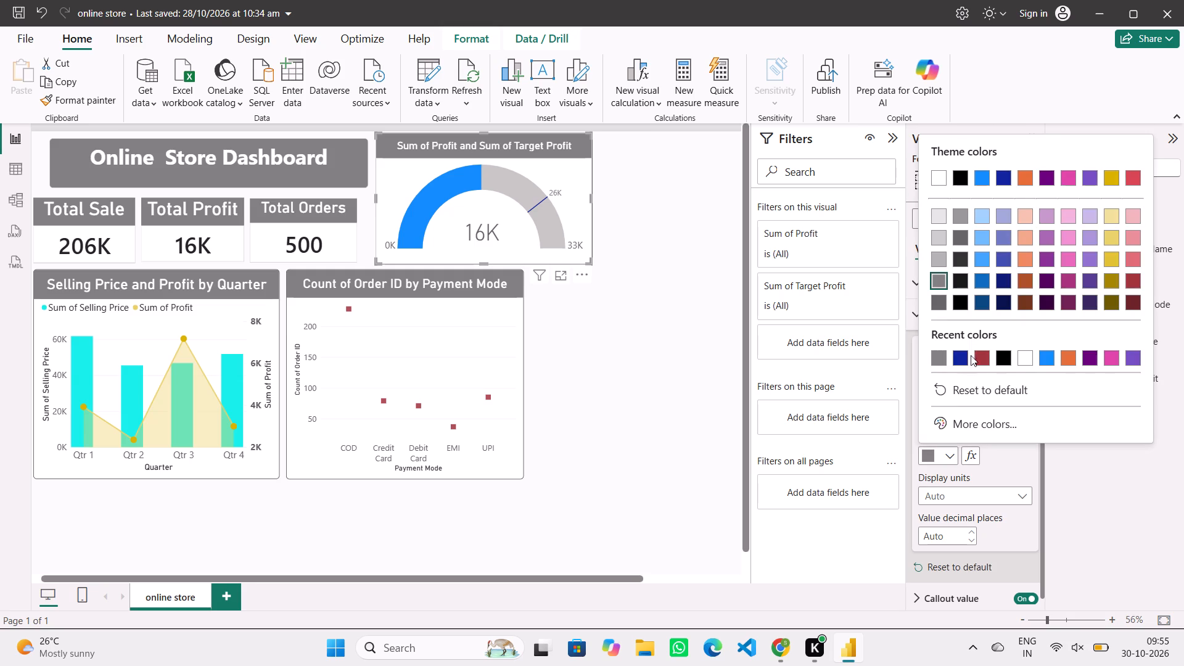
{"action": "left_click", "coordinate": [1023, 357]}
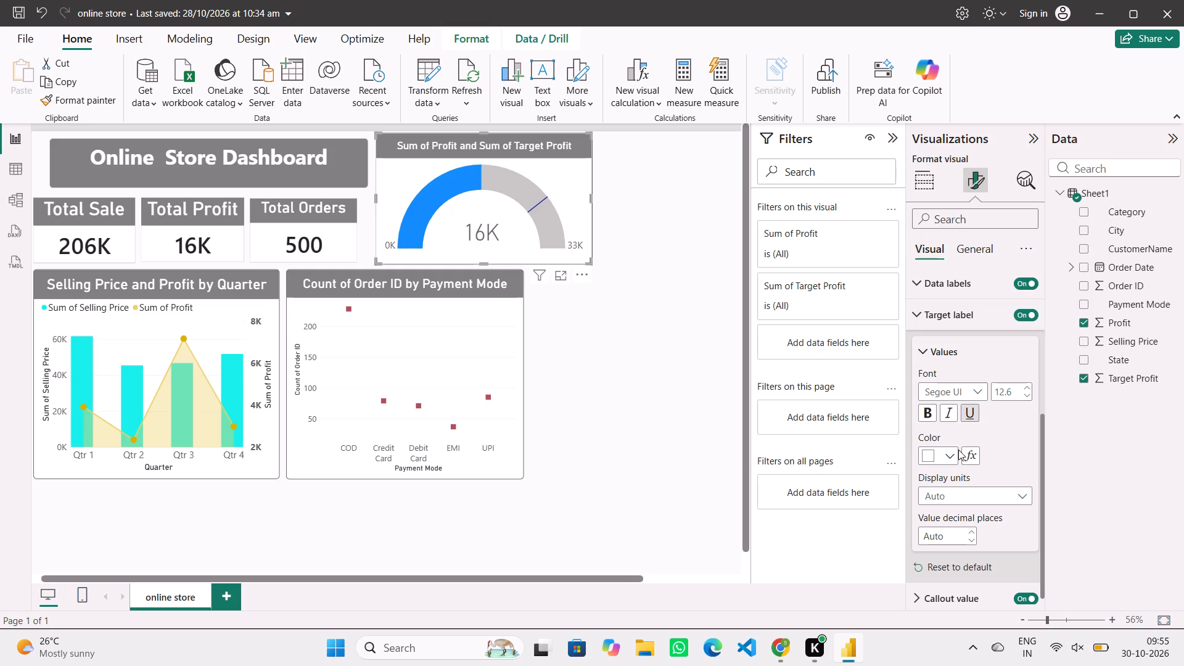
{"action": "left_click", "coordinate": [952, 454]}
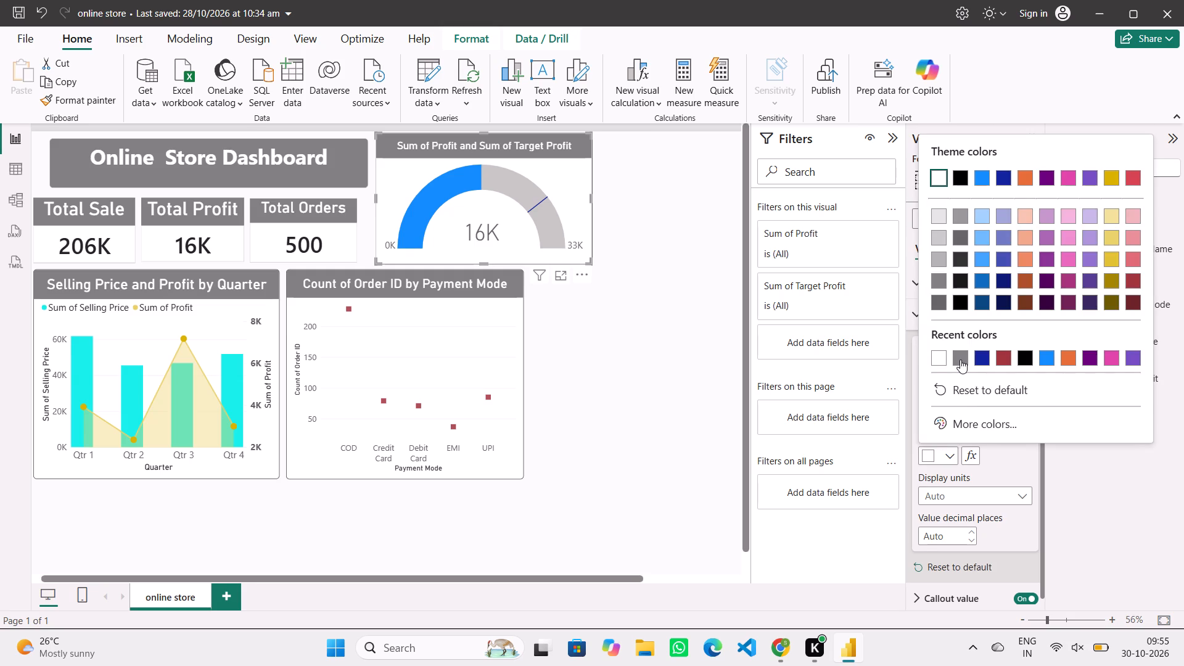
{"action": "left_click", "coordinate": [960, 360]}
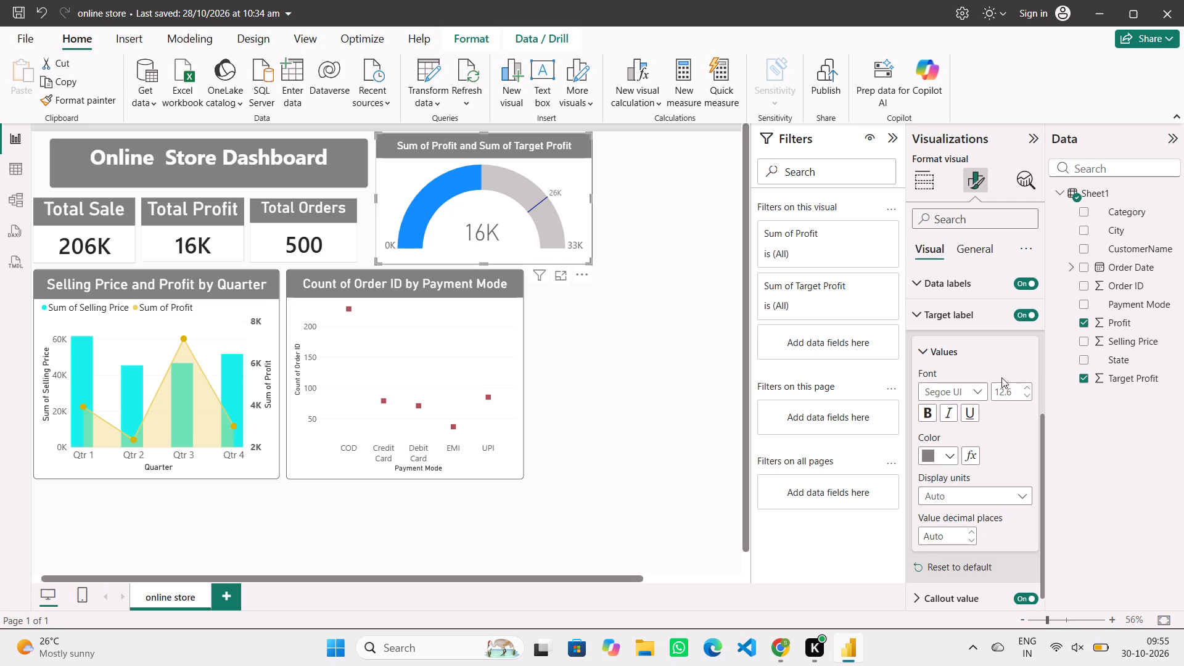
Set the font size of the gauge's target label values to 17, after trying 15, and collapse the label settings.
{"action": "left_click", "coordinate": [1011, 392]}
{"action": "key", "text": "BackSpace"}
{"action": "key", "text": "1"}
{"action": "key", "text": "5"}
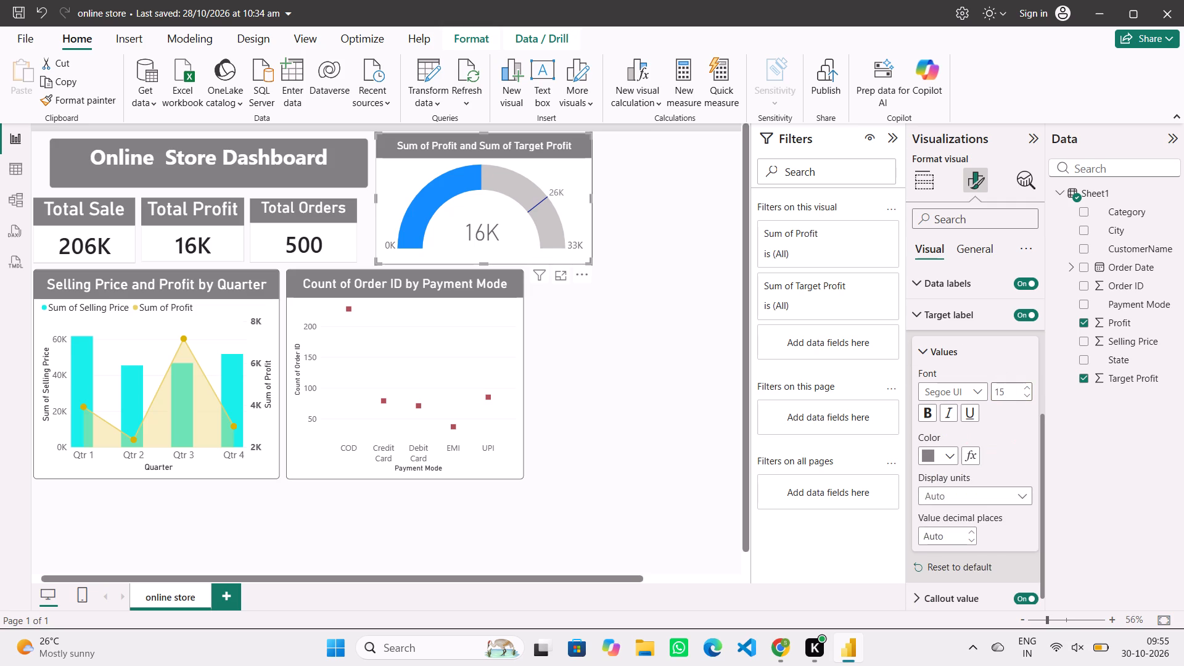
{"action": "key", "text": "BackSpace"}
{"action": "key", "text": "7"}
{"action": "left_click", "coordinate": [921, 353]}
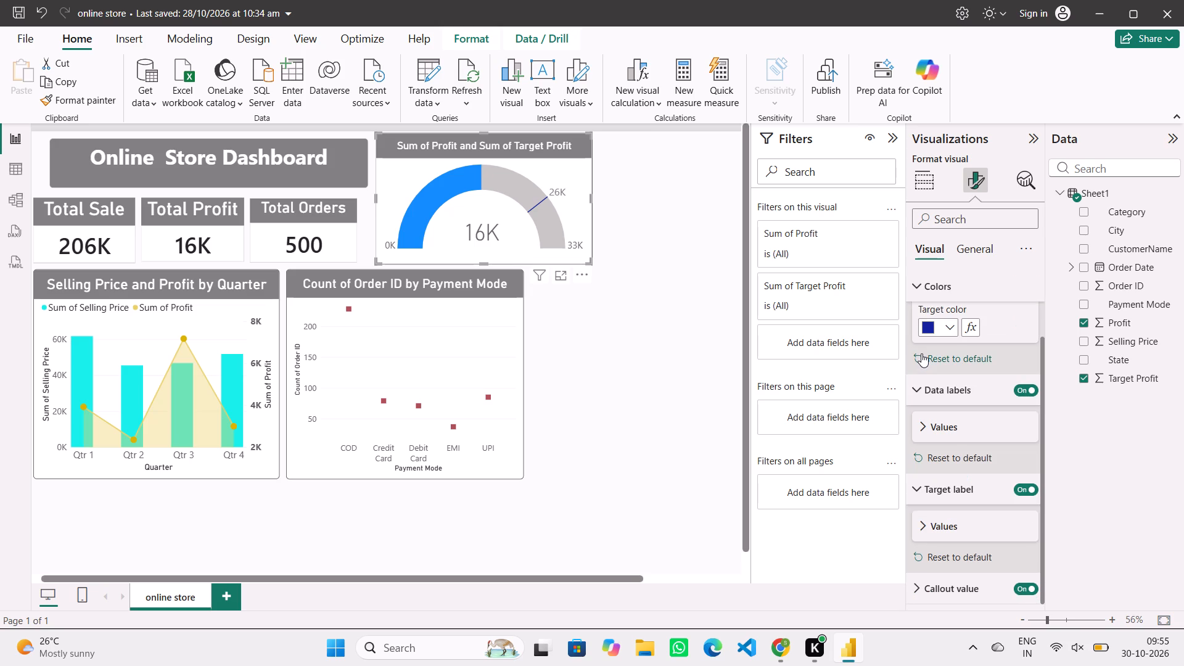
{"action": "left_click", "coordinate": [918, 490]}
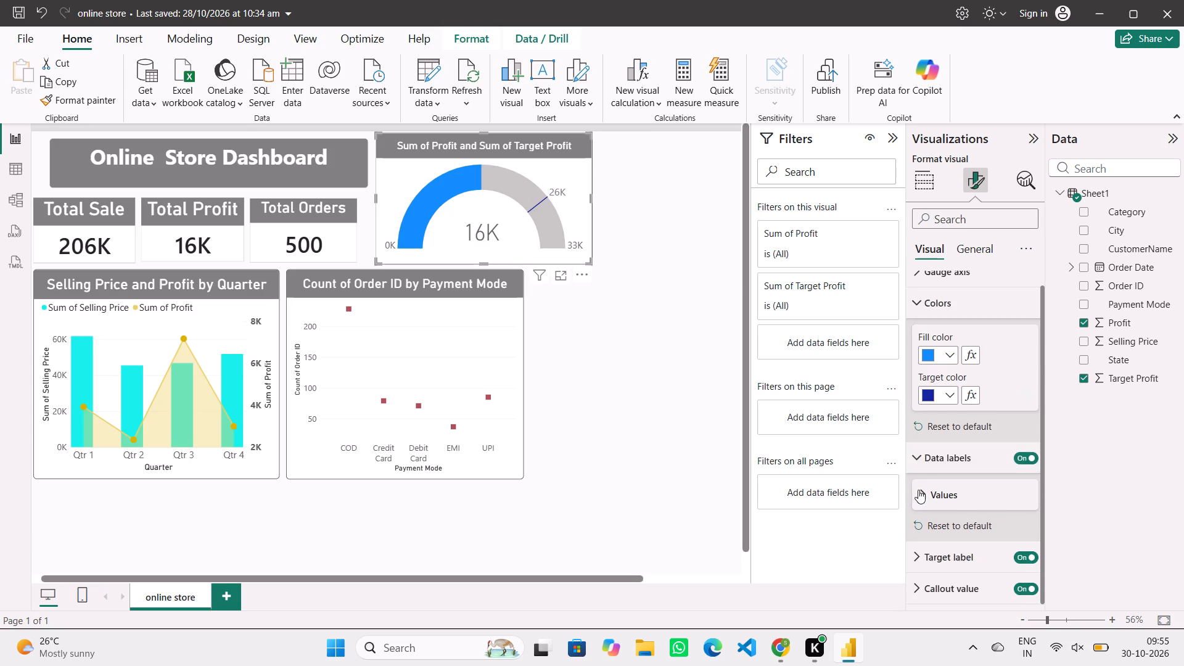
{"action": "left_click", "coordinate": [918, 454]}
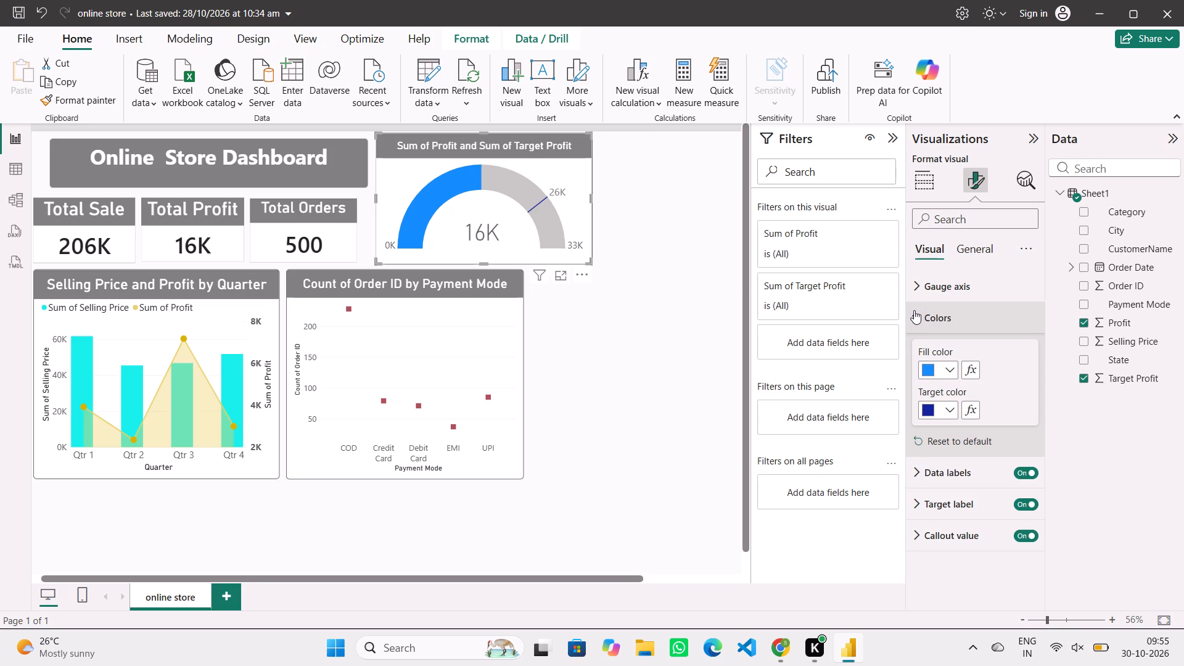
Try #70bbff as the gauge's fill colour, and settle on the next darker shade of the same theme blue.
{"action": "left_click", "coordinate": [948, 370]}
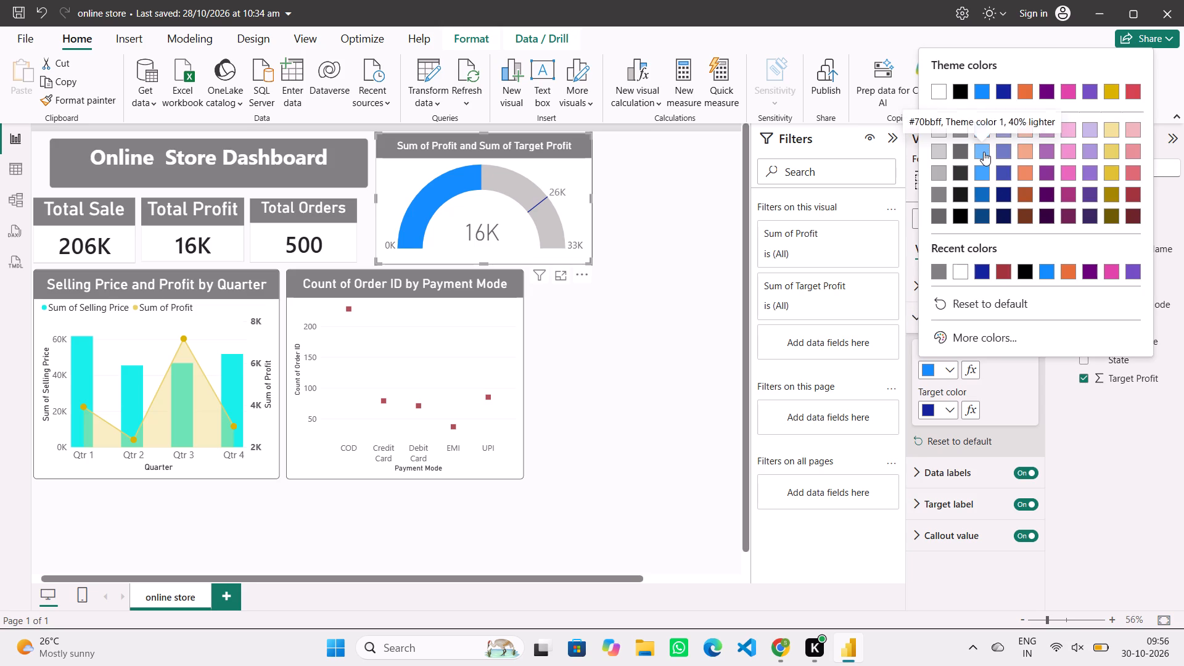
{"action": "left_click", "coordinate": [984, 152]}
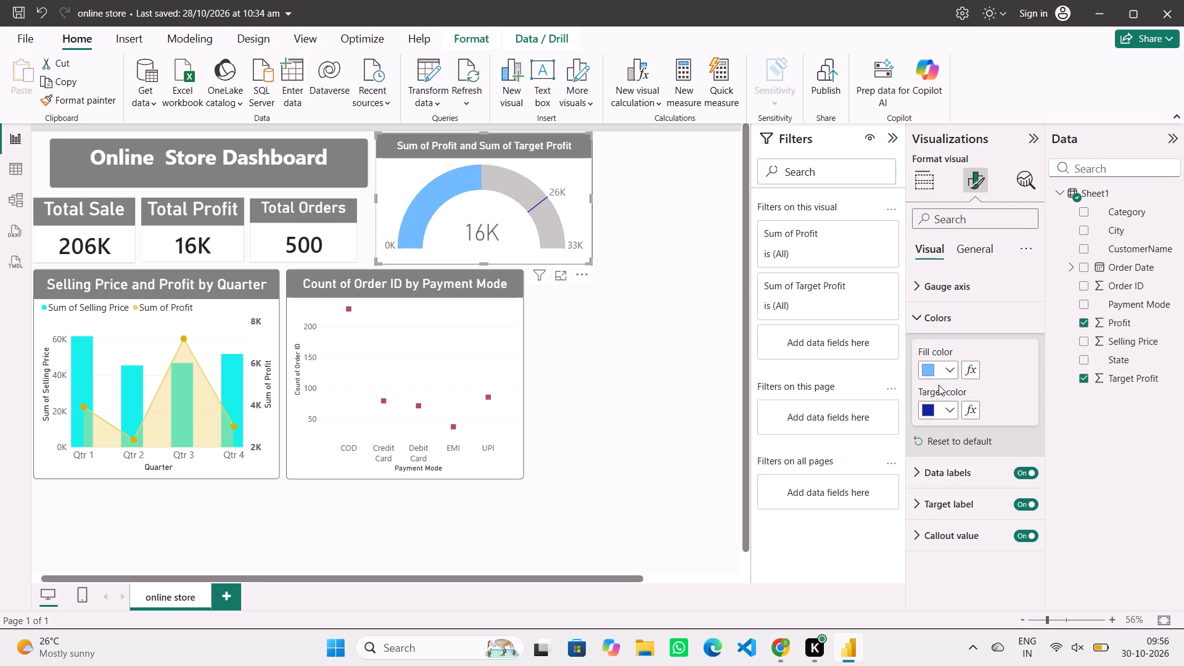
{"action": "left_click", "coordinate": [953, 363]}
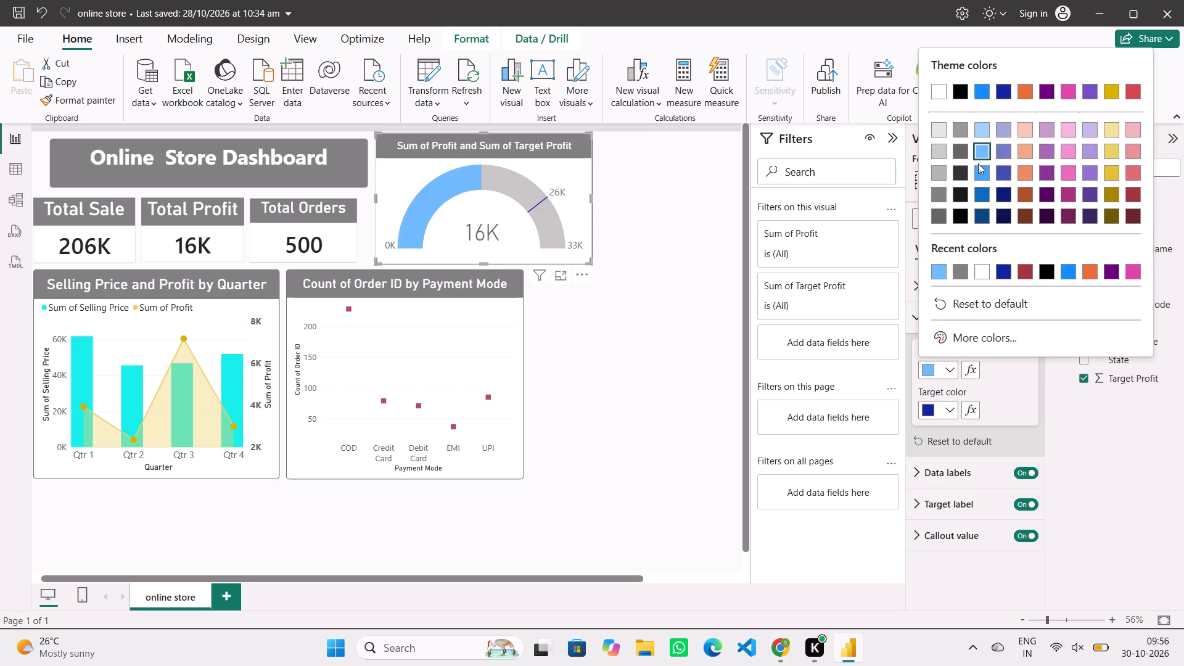
{"action": "left_click", "coordinate": [985, 169]}
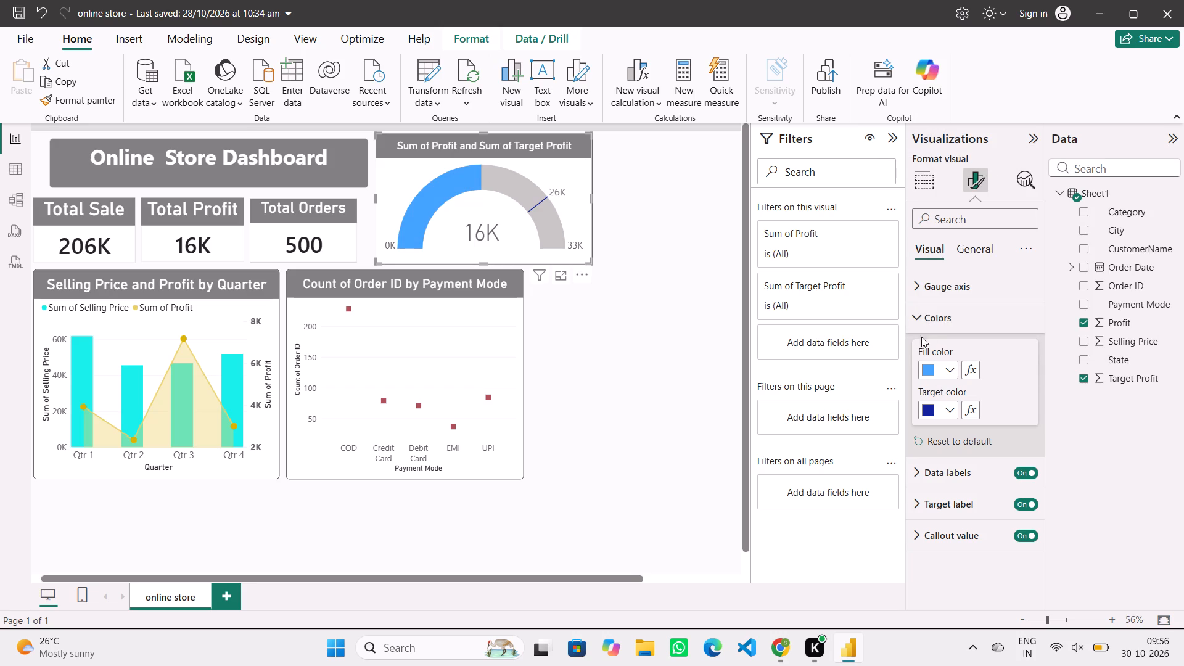
{"action": "left_click", "coordinate": [915, 306]}
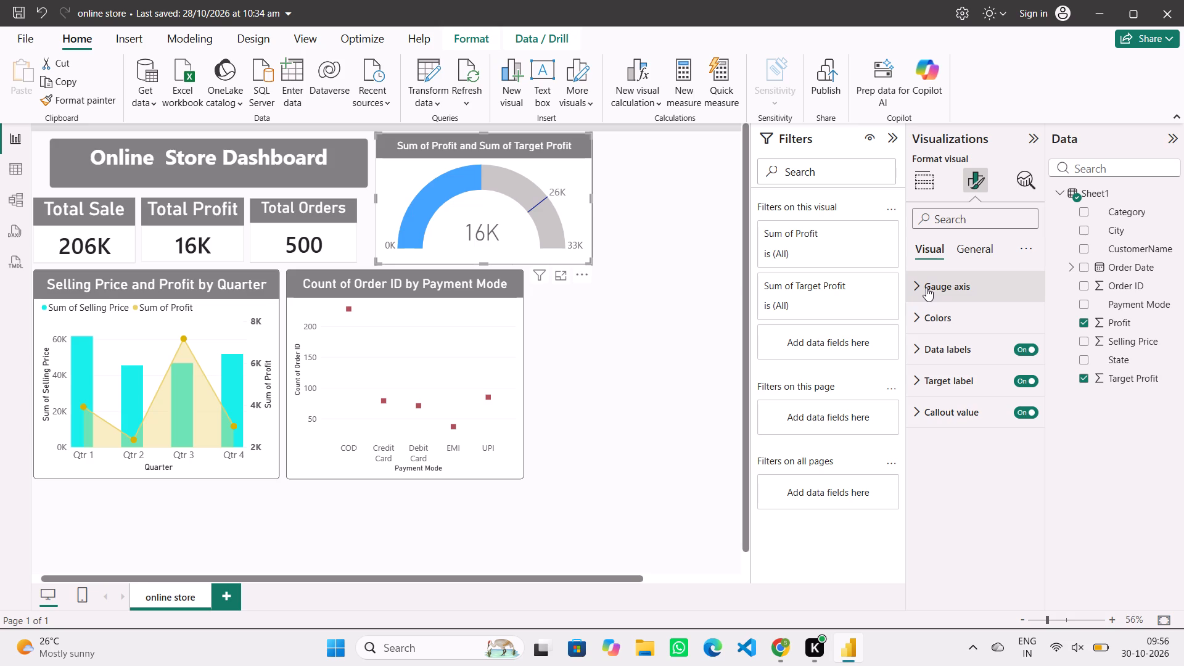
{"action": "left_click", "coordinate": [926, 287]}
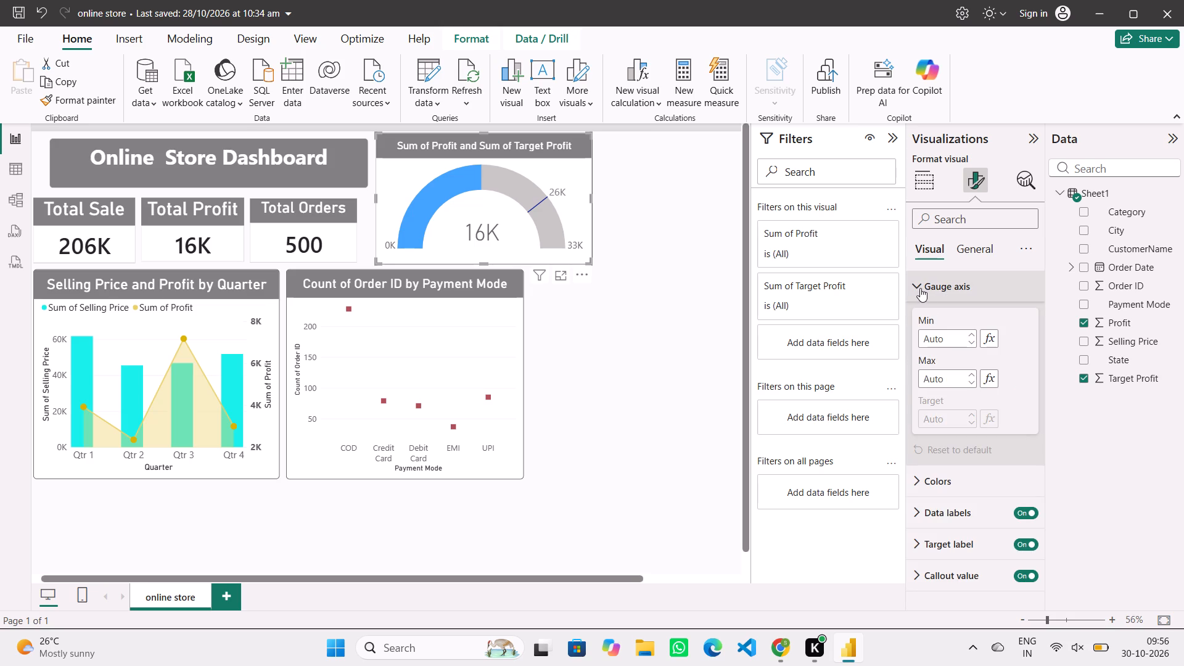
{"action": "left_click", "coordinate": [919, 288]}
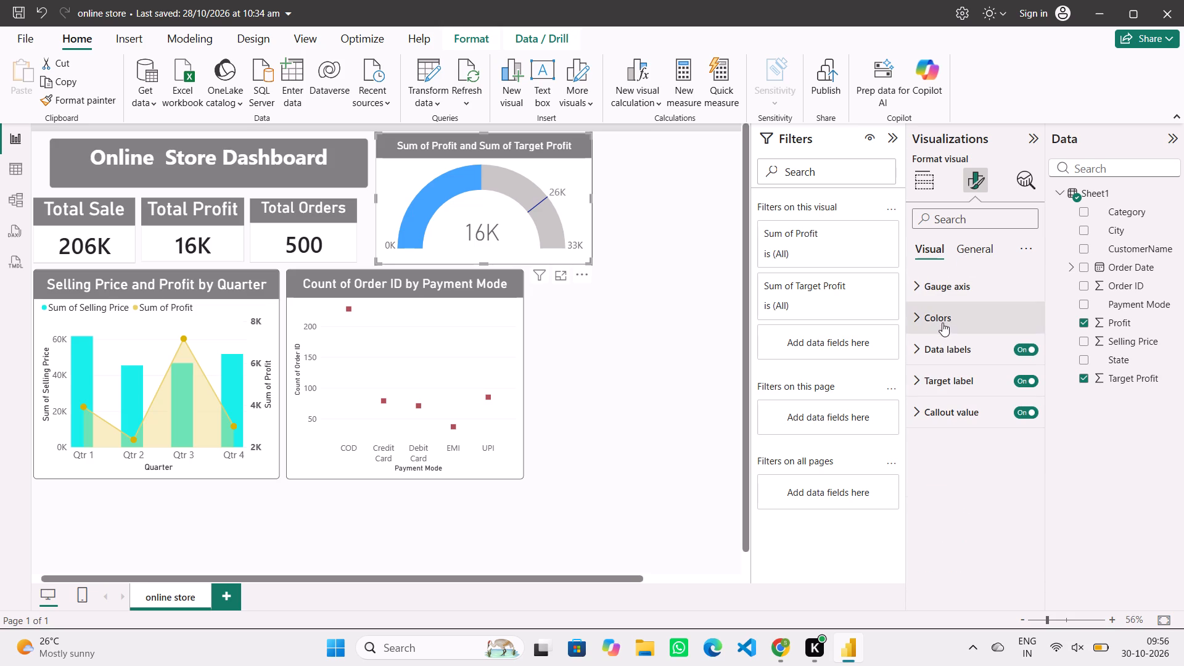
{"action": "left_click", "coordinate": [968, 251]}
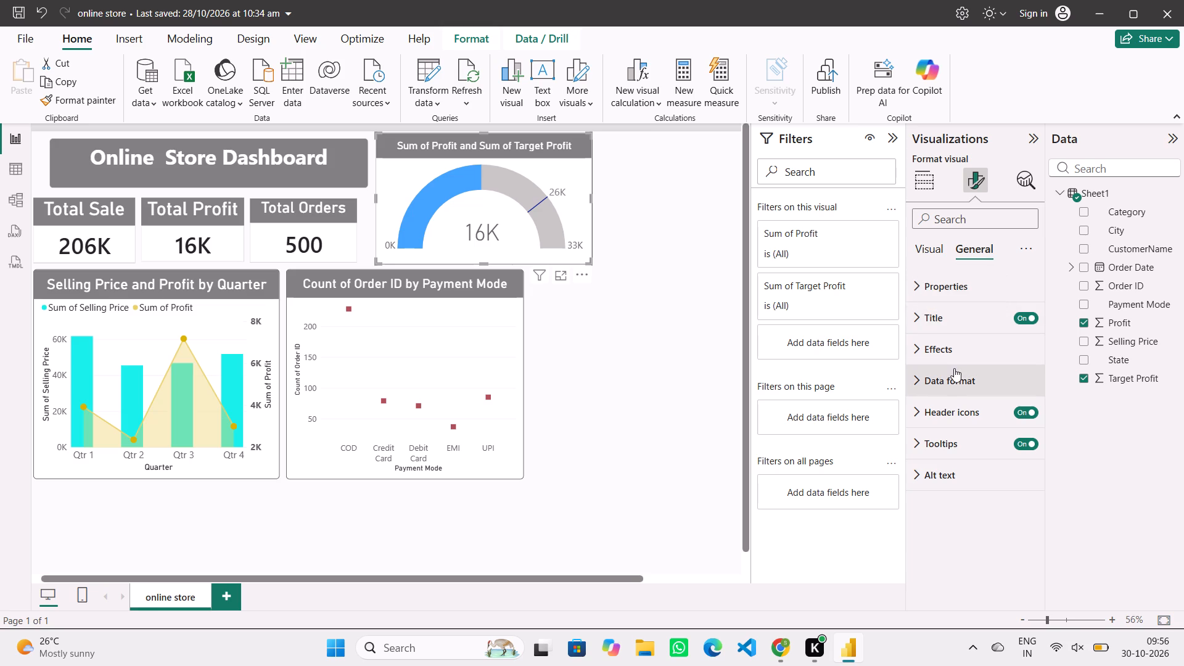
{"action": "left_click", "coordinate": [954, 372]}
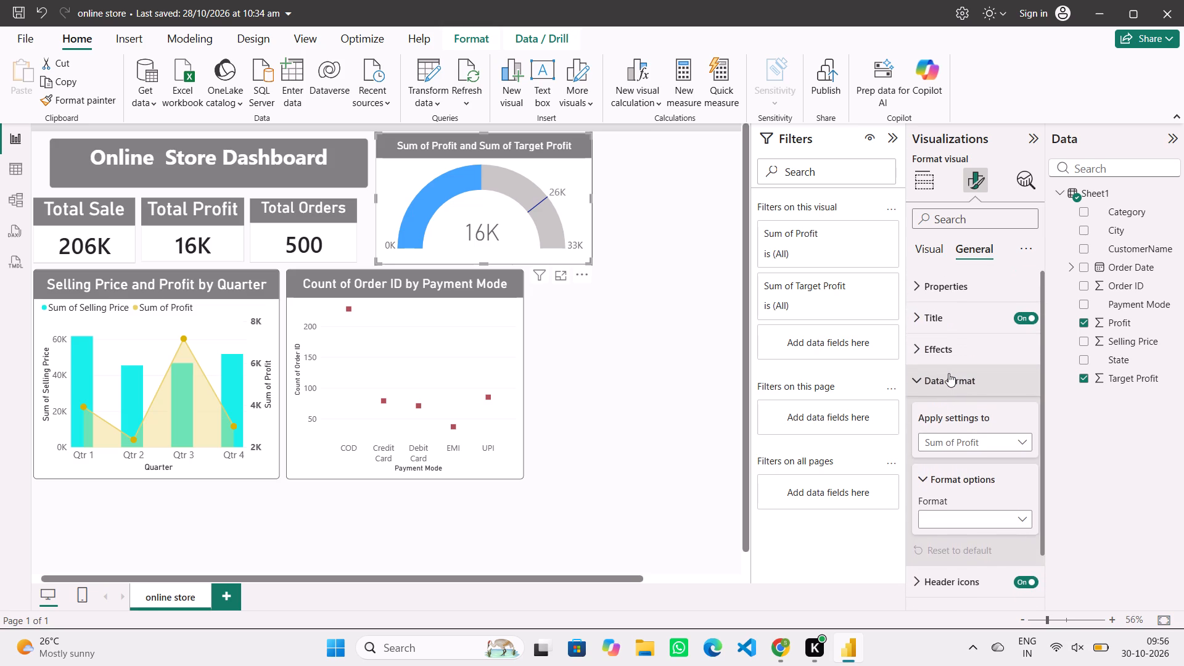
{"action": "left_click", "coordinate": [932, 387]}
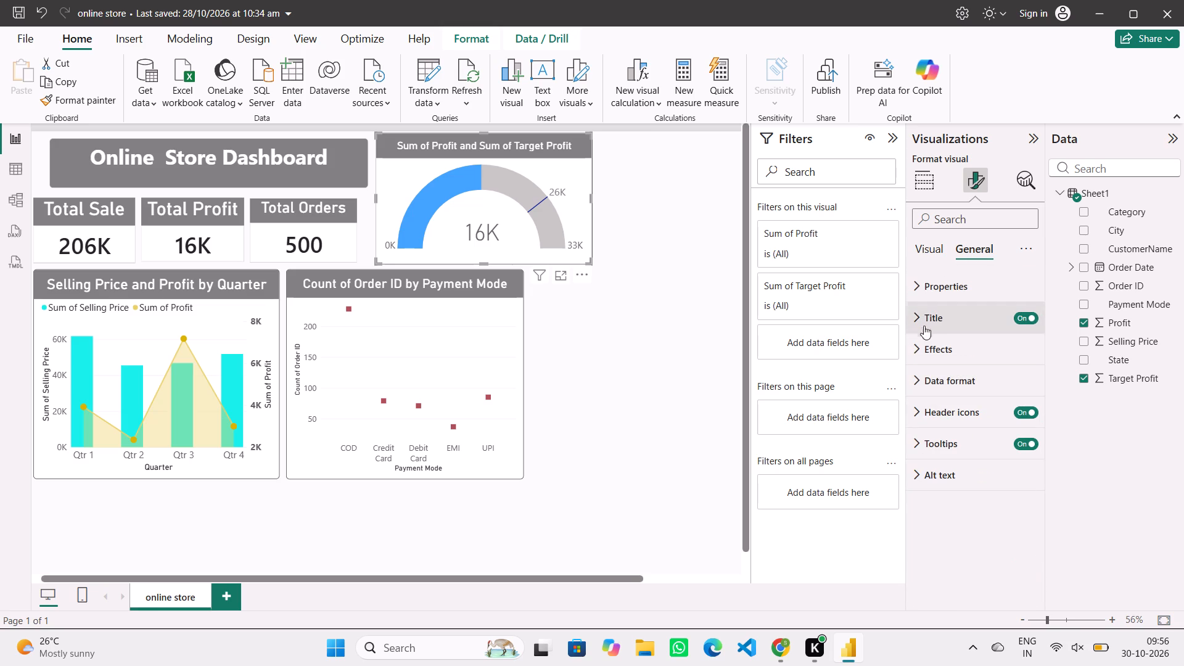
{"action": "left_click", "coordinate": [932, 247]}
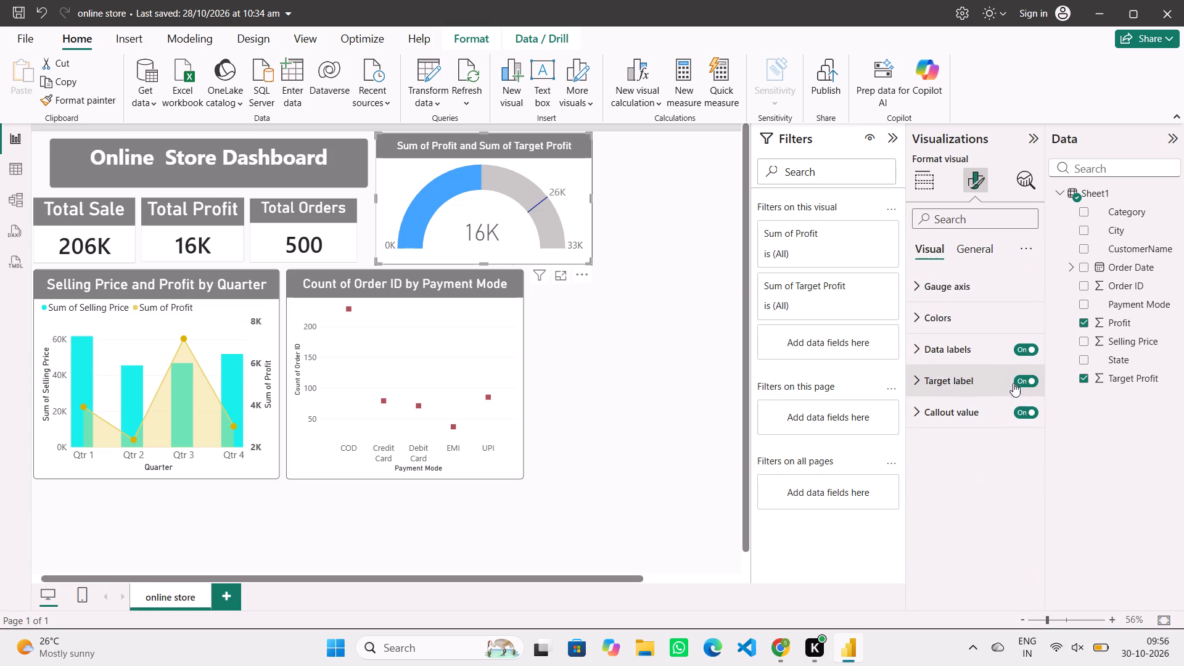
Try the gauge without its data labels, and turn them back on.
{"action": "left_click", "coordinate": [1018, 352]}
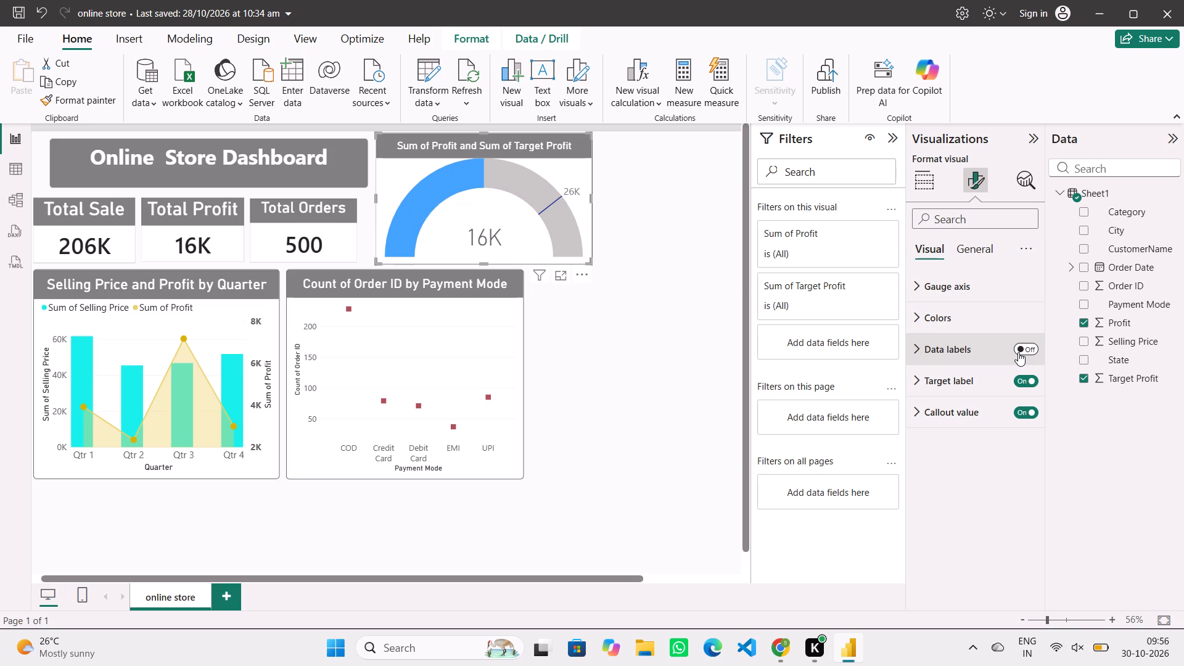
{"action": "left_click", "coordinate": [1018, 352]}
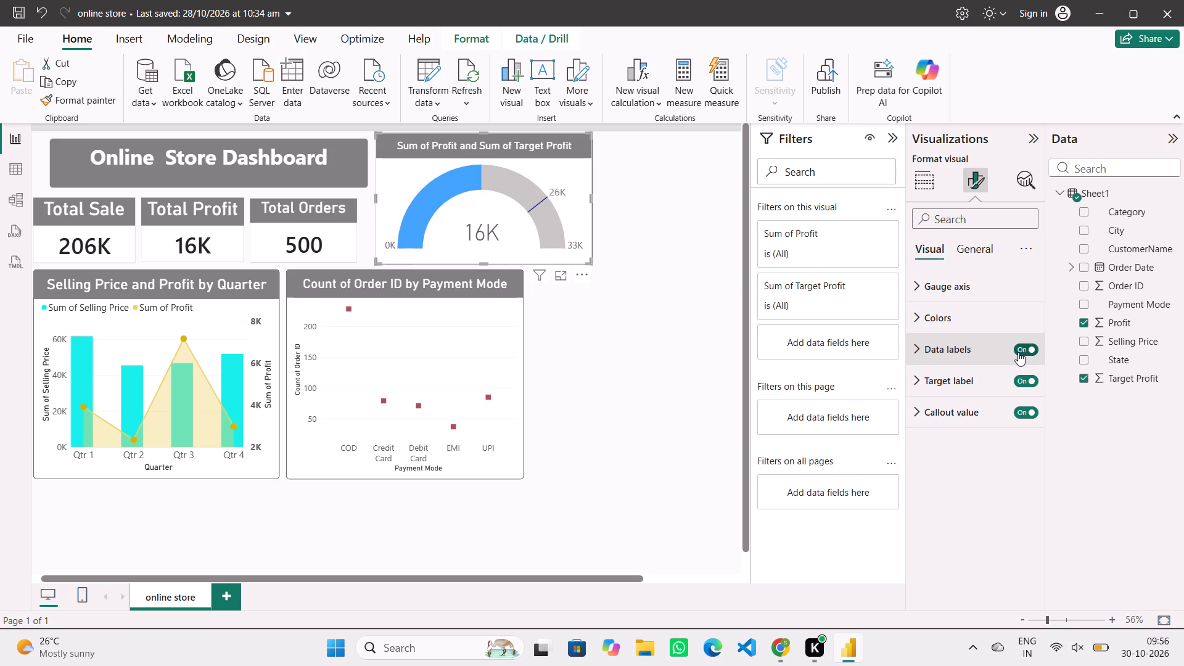
Turn off the gauge's target label.
{"action": "left_click", "coordinate": [1027, 376]}
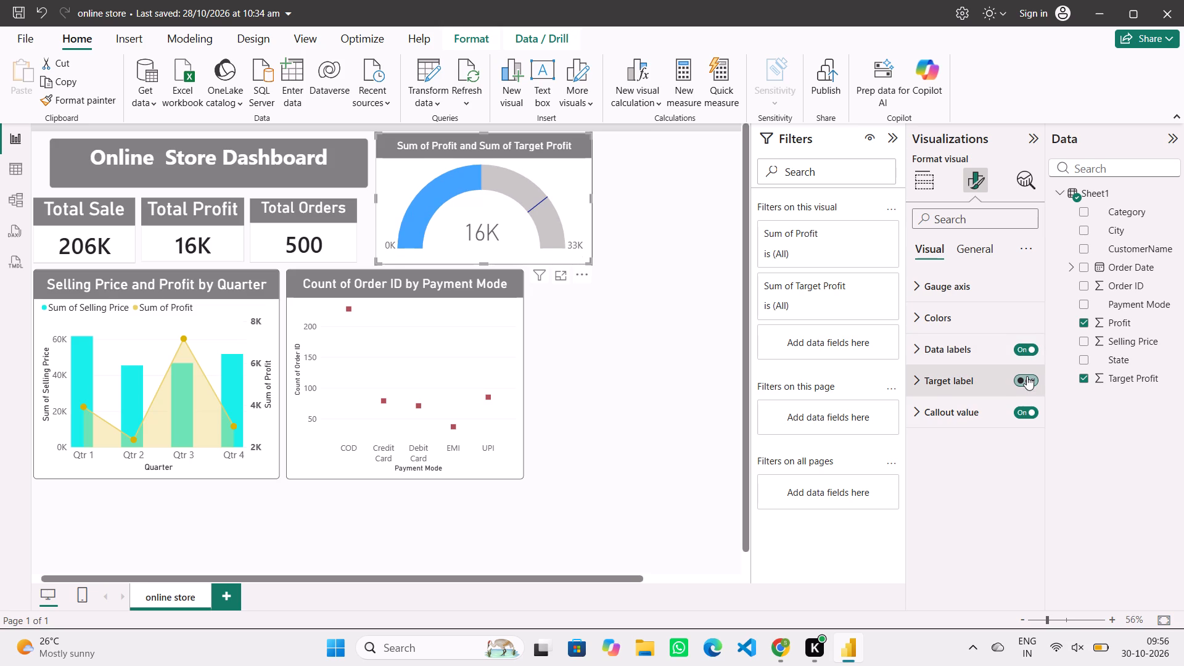
Turn the gauge's target label back on.
{"action": "left_click", "coordinate": [1027, 376]}
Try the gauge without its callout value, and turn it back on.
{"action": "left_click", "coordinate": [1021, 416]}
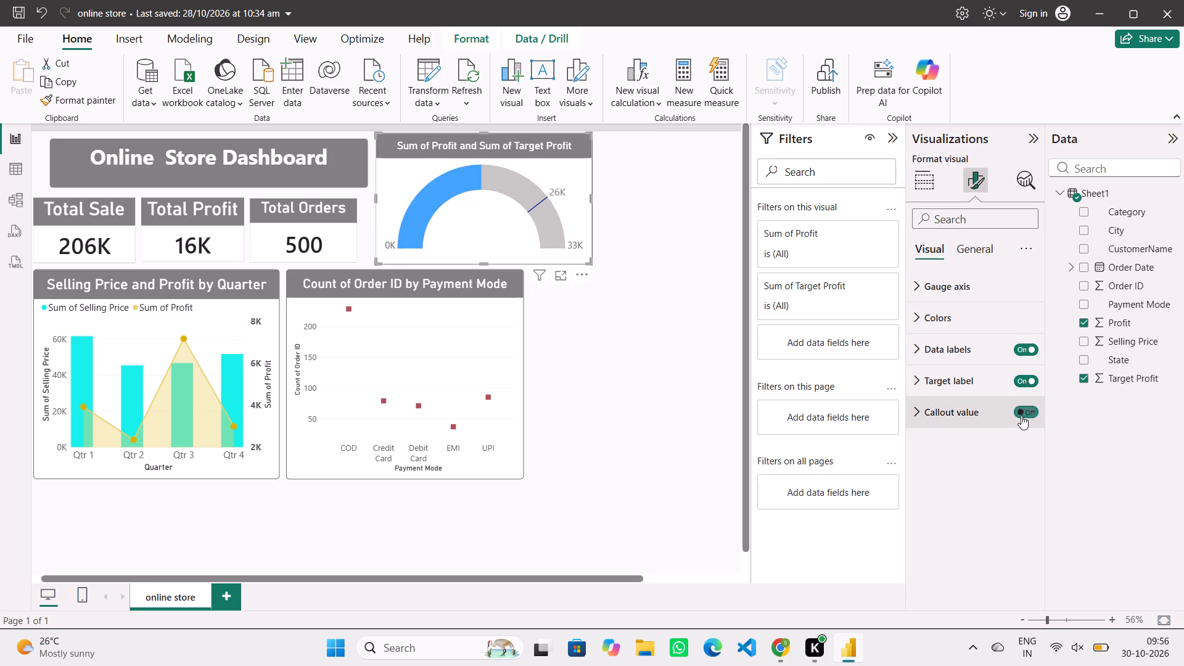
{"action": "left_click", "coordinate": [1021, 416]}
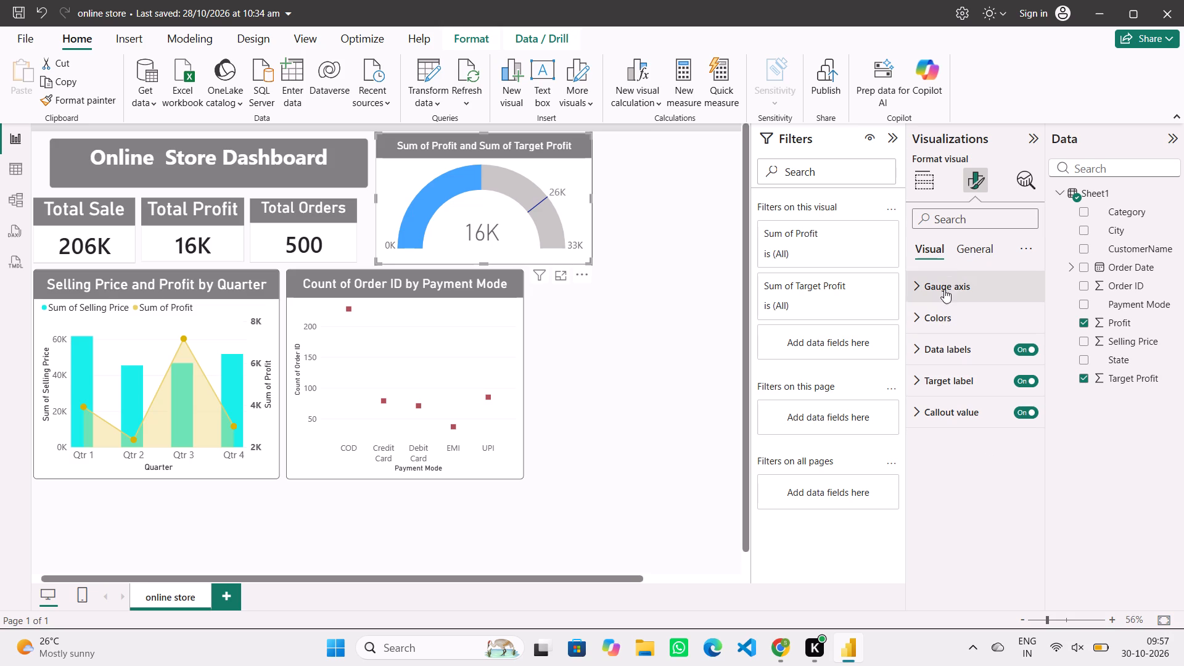
Change the gauge's target colour to the base theme red.
{"action": "left_click", "coordinate": [935, 325]}
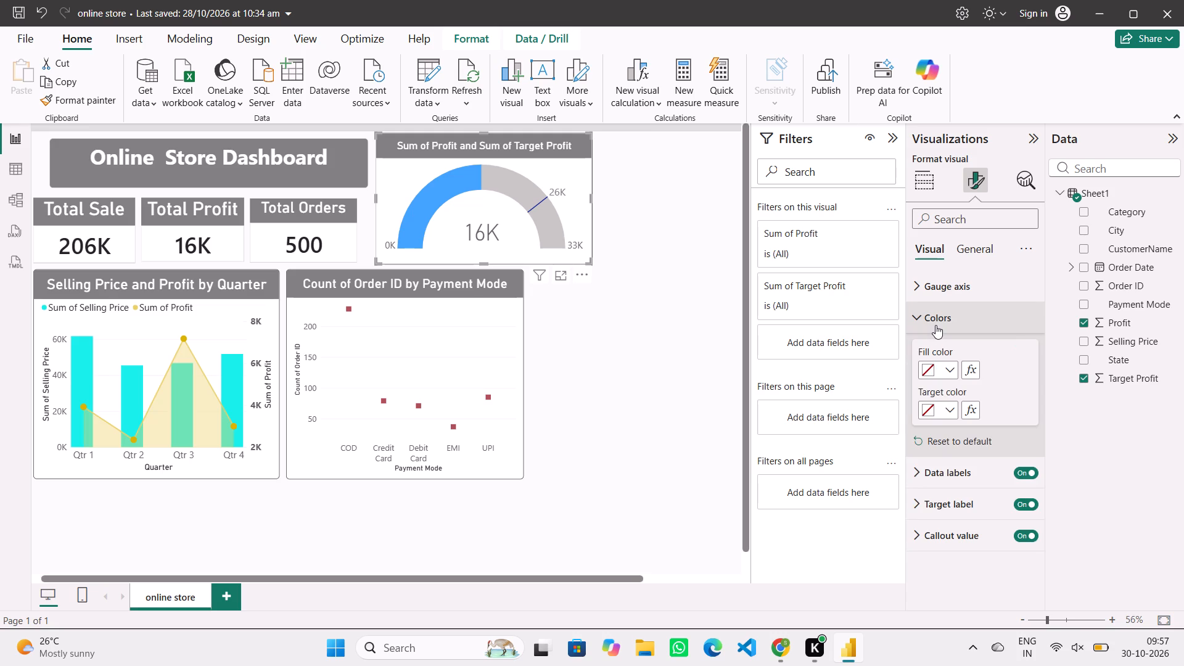
{"action": "left_click", "coordinate": [952, 408]}
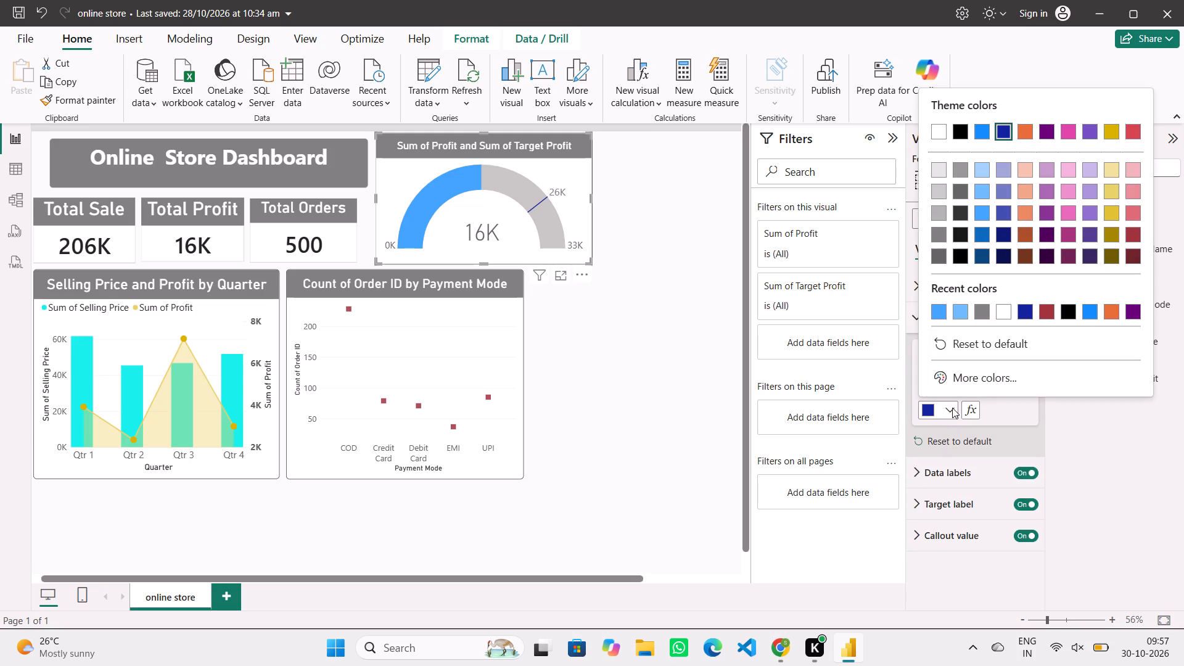
{"action": "left_click", "coordinate": [1133, 134]}
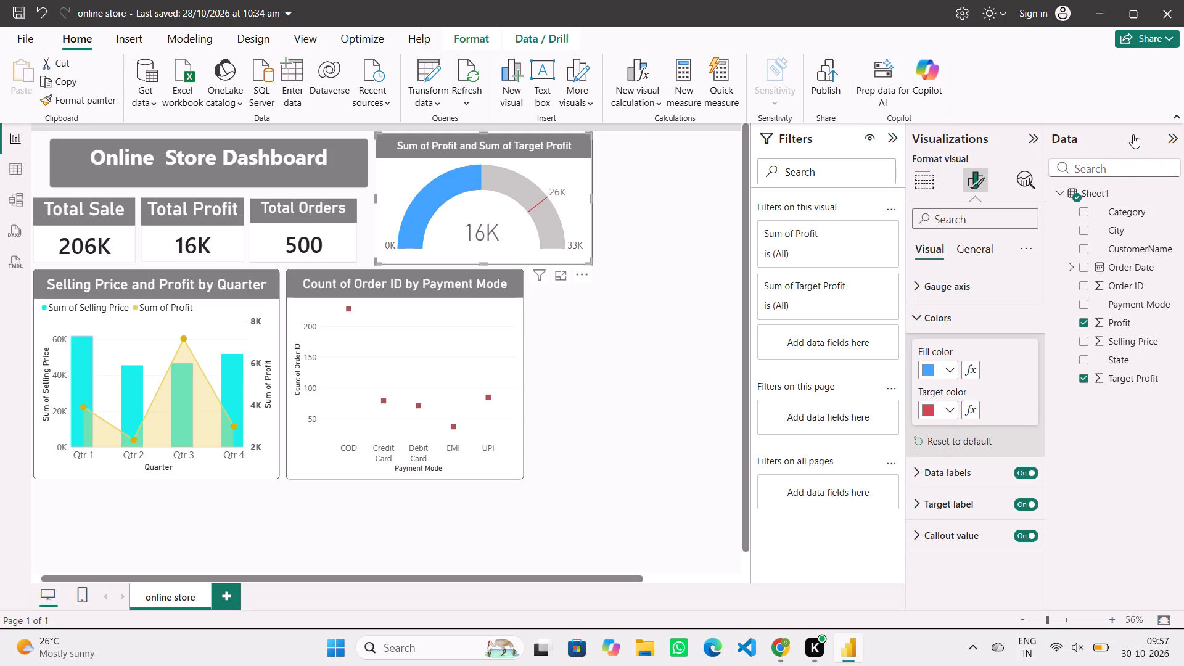
Change the gauge's fill to the custom turquoise #3FFFE2, trying lighter blues such as #3FC2FF first, and close the colour settings.
{"action": "left_click", "coordinate": [946, 366]}
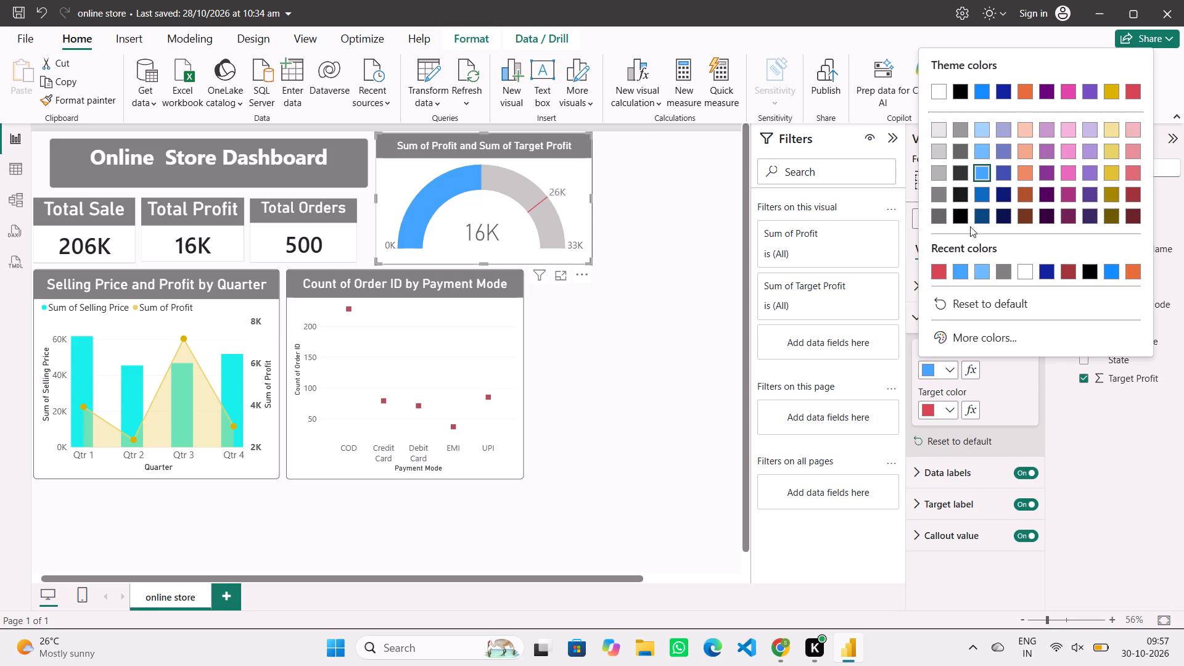
{"action": "left_click", "coordinate": [971, 332]}
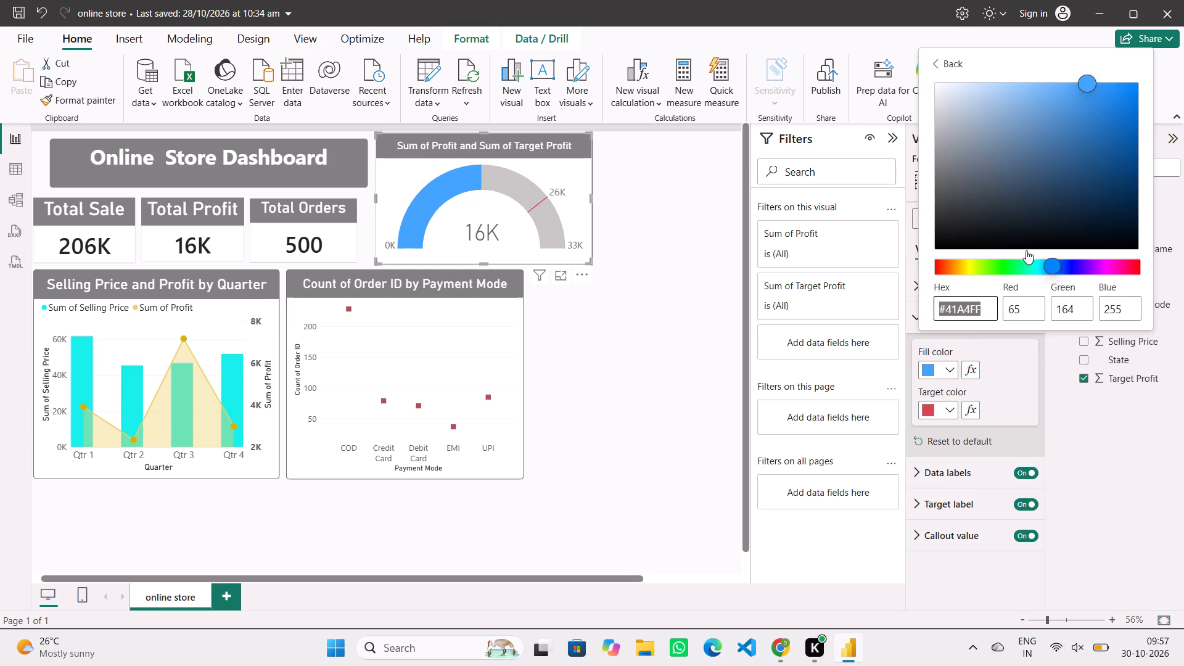
{"action": "left_click", "coordinate": [1038, 260]}
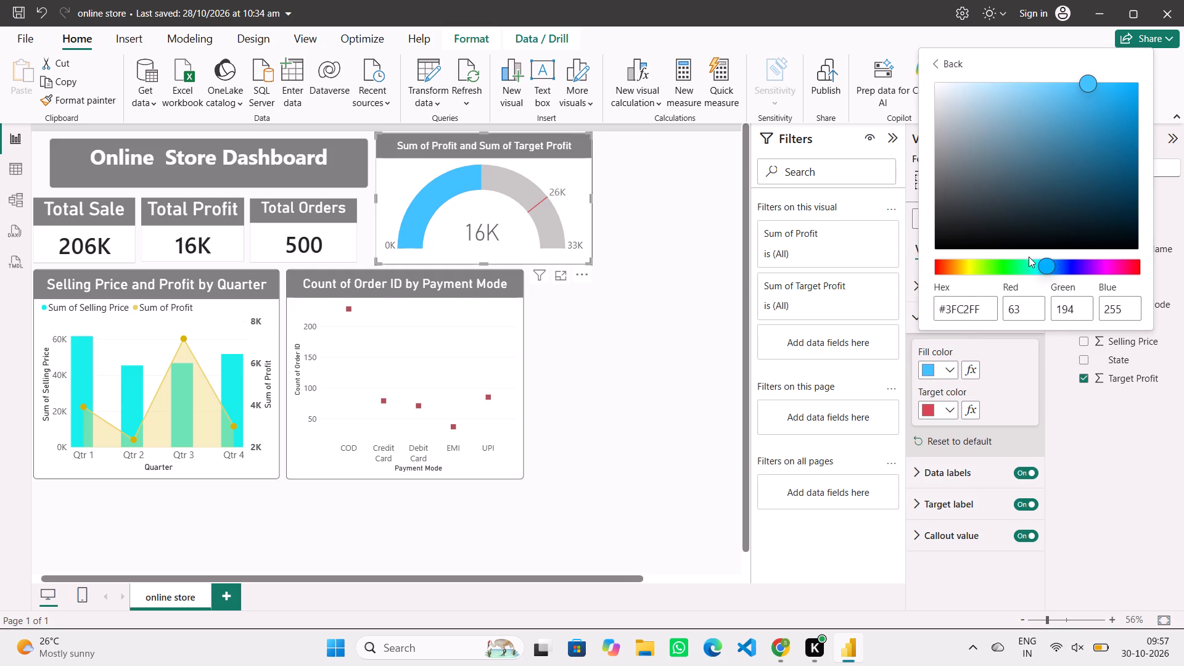
{"action": "left_click", "coordinate": [1032, 260]}
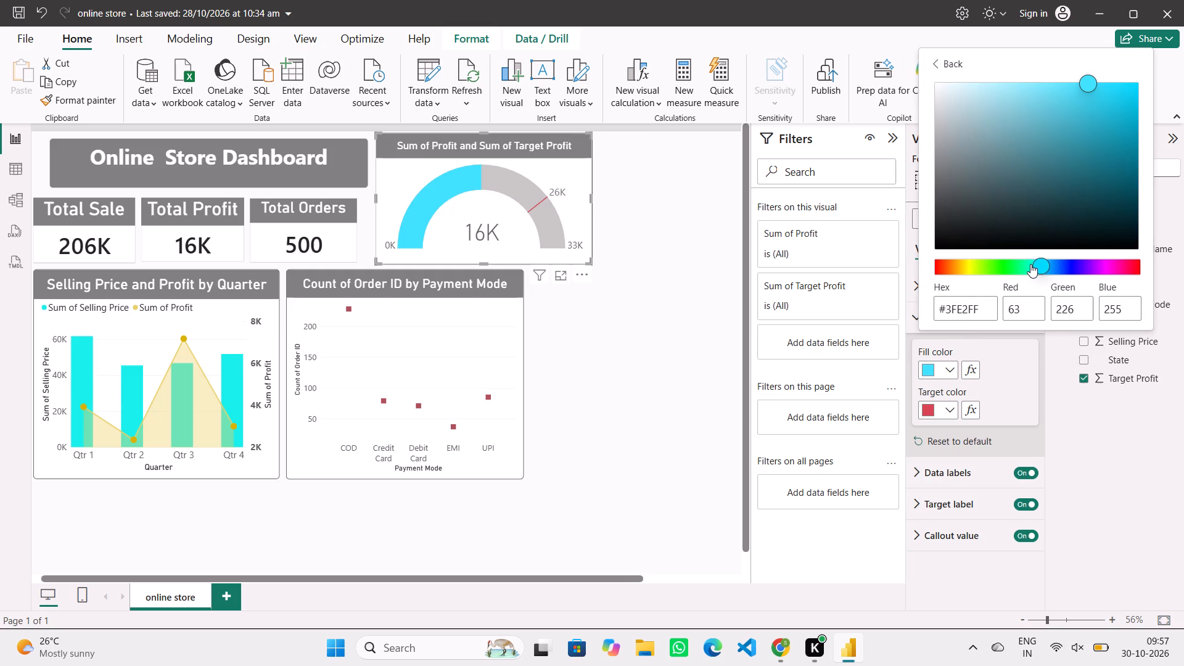
{"action": "left_click", "coordinate": [1030, 264]}
{"action": "left_click_drag", "start_coordinate": [1040, 263], "coordinate": [1038, 263]}
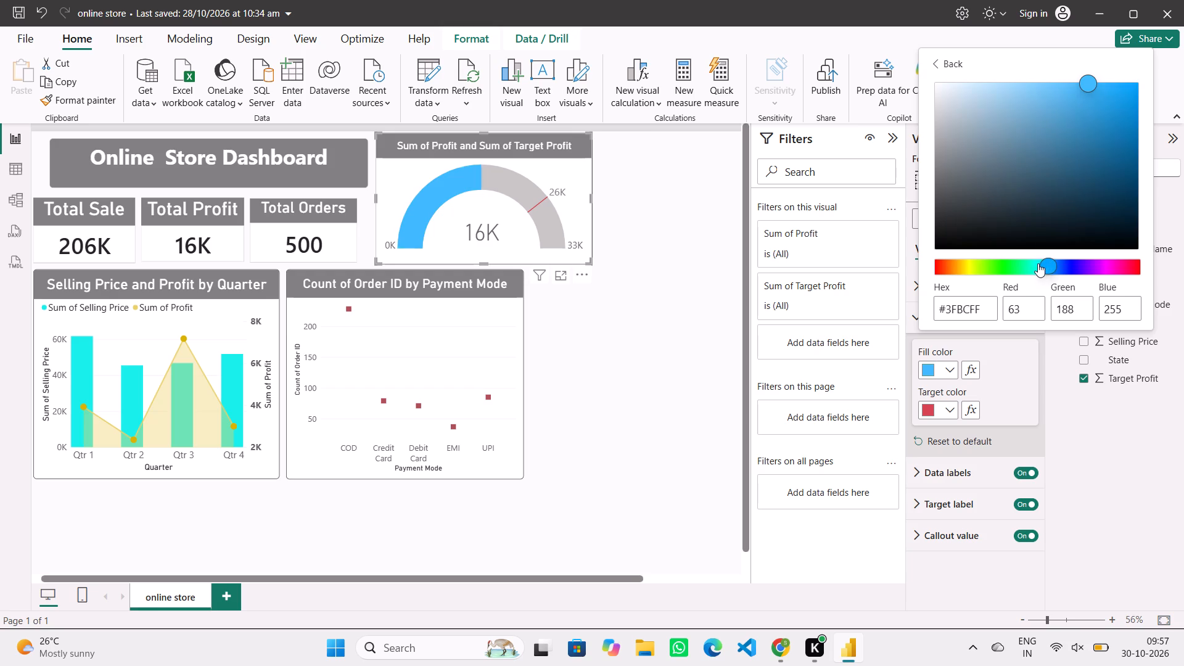
{"action": "left_click_drag", "start_coordinate": [1038, 263], "coordinate": [1022, 264]}
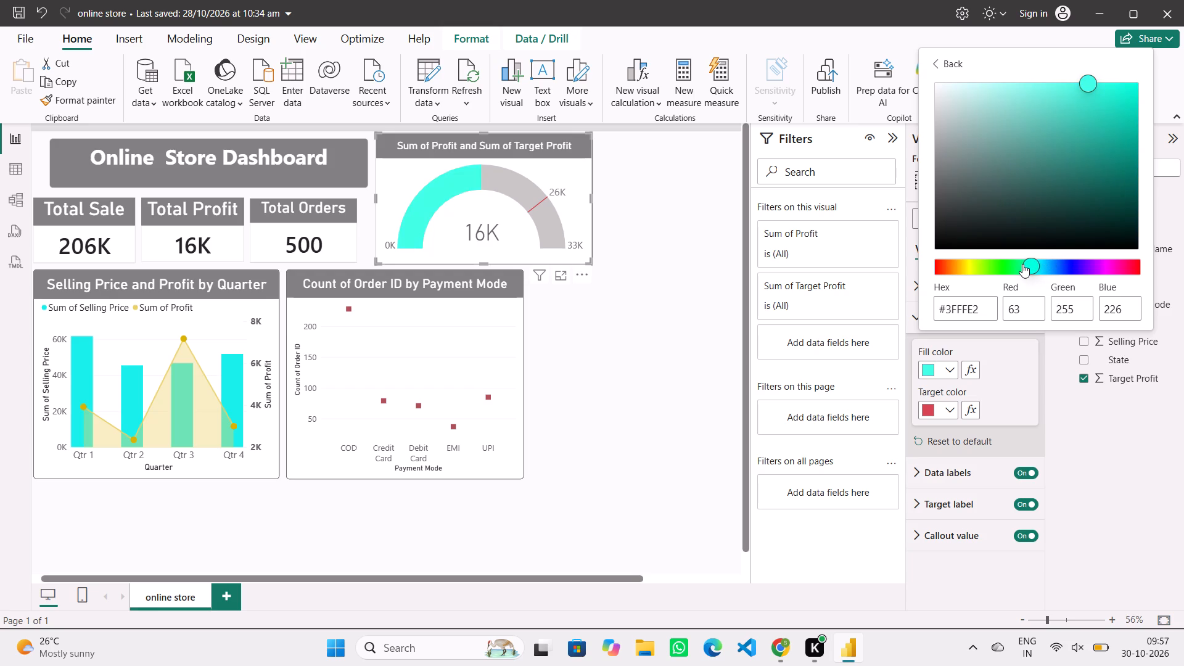
{"action": "left_click", "coordinate": [713, 348]}
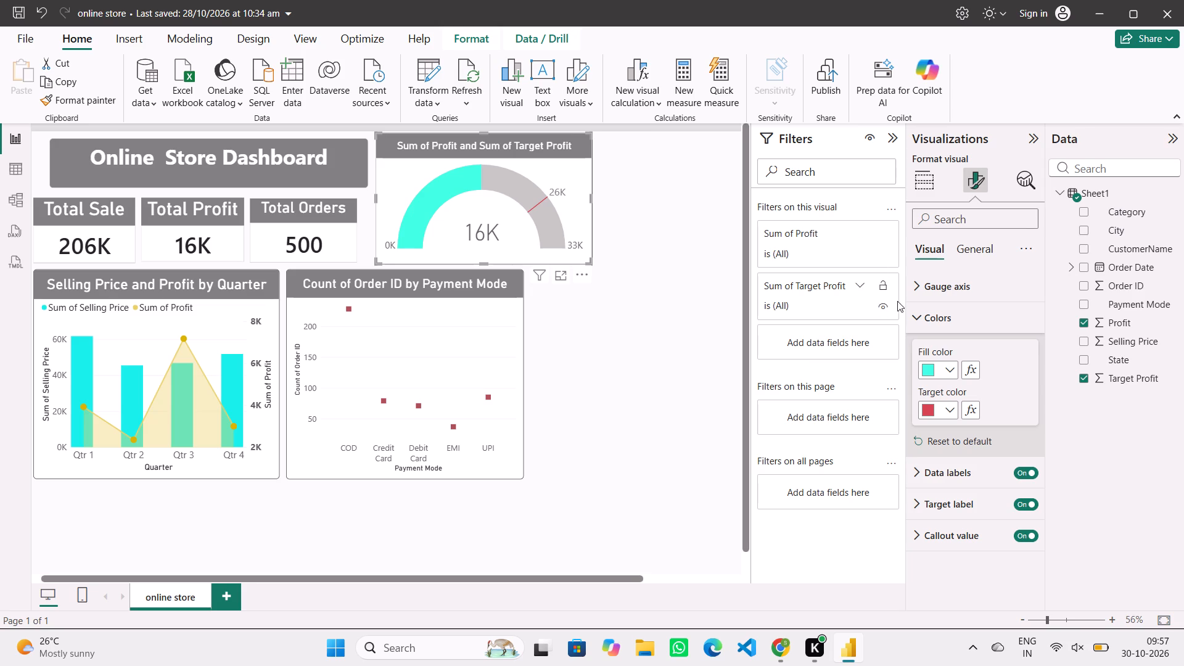
{"action": "left_click", "coordinate": [919, 314]}
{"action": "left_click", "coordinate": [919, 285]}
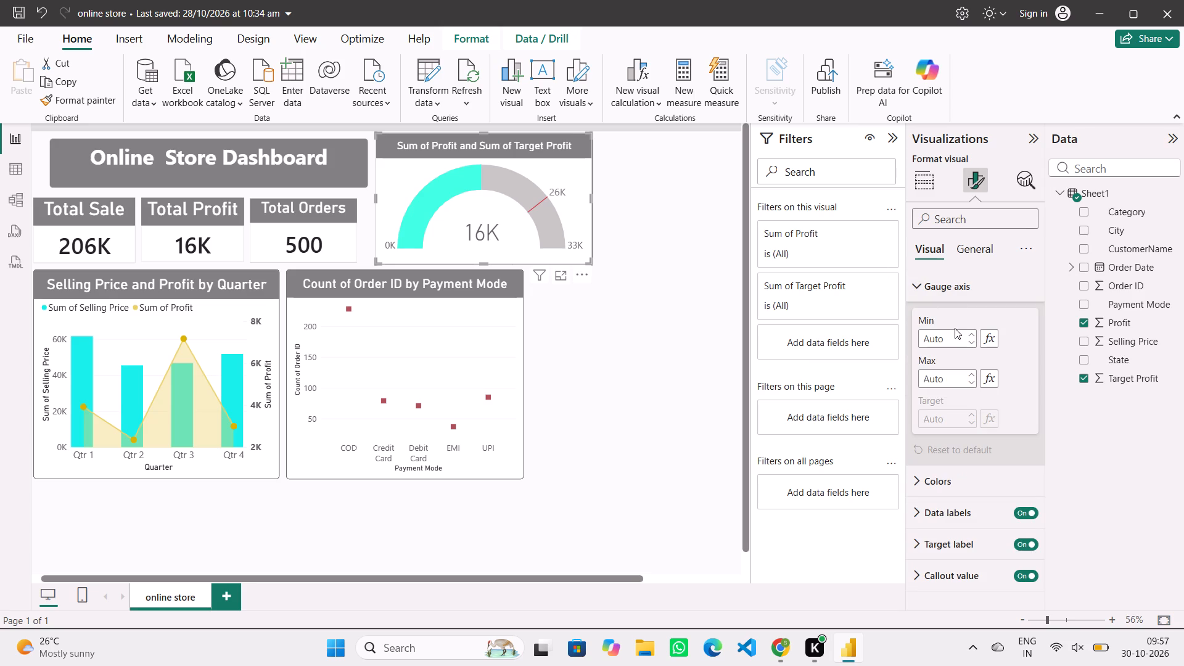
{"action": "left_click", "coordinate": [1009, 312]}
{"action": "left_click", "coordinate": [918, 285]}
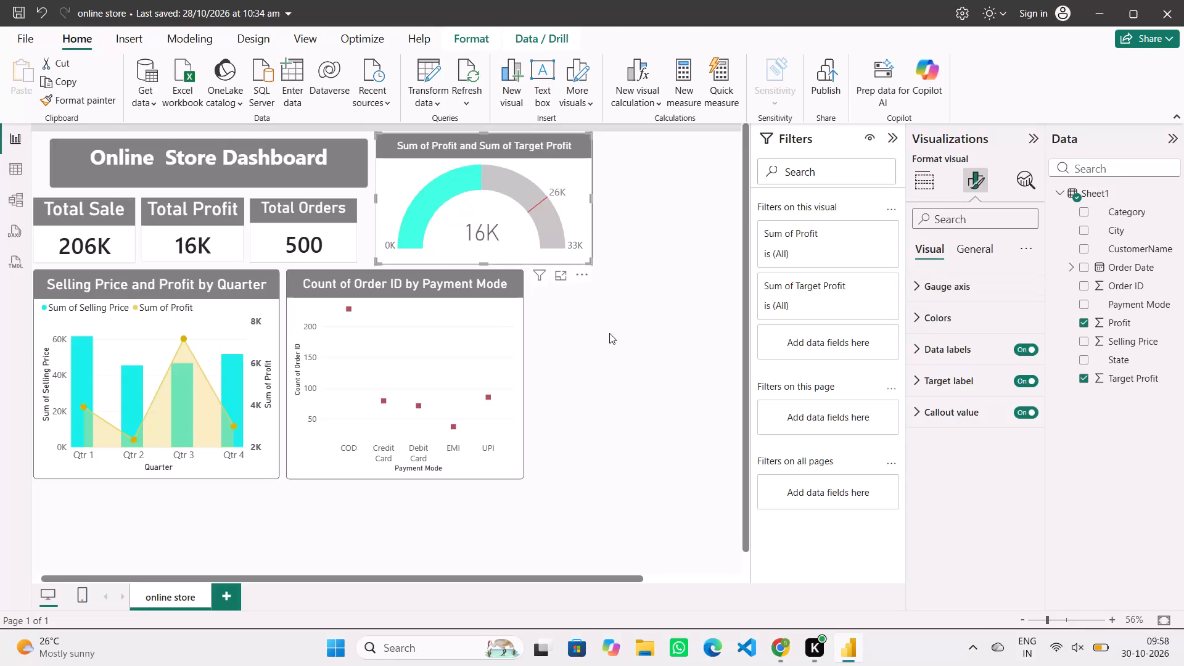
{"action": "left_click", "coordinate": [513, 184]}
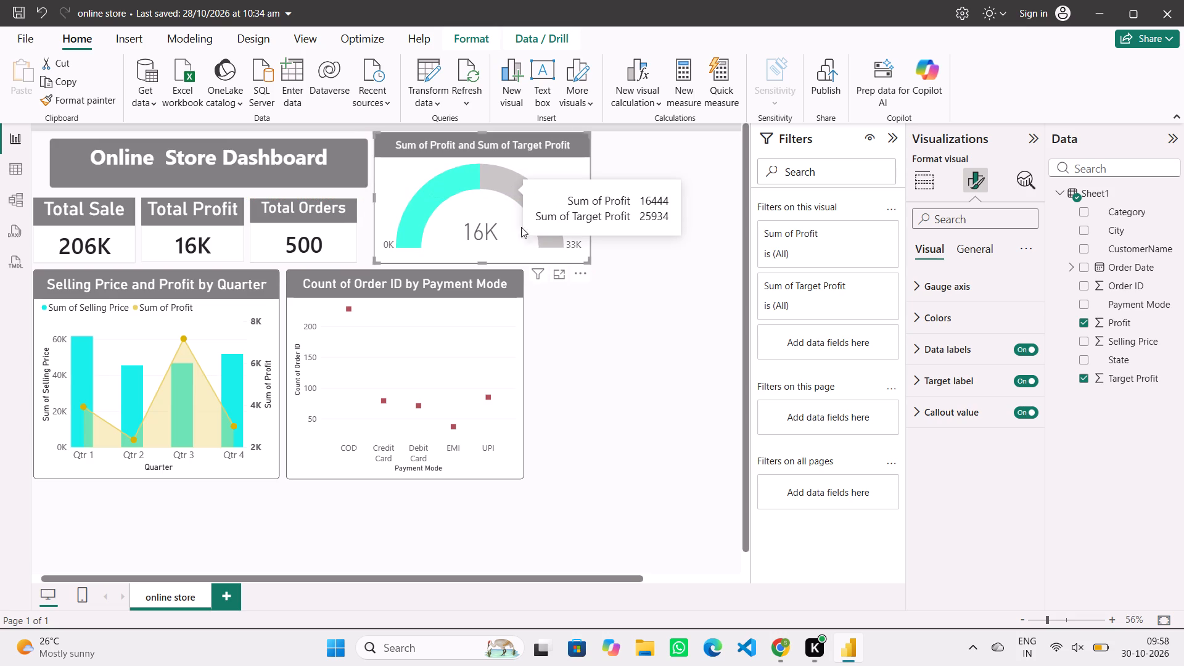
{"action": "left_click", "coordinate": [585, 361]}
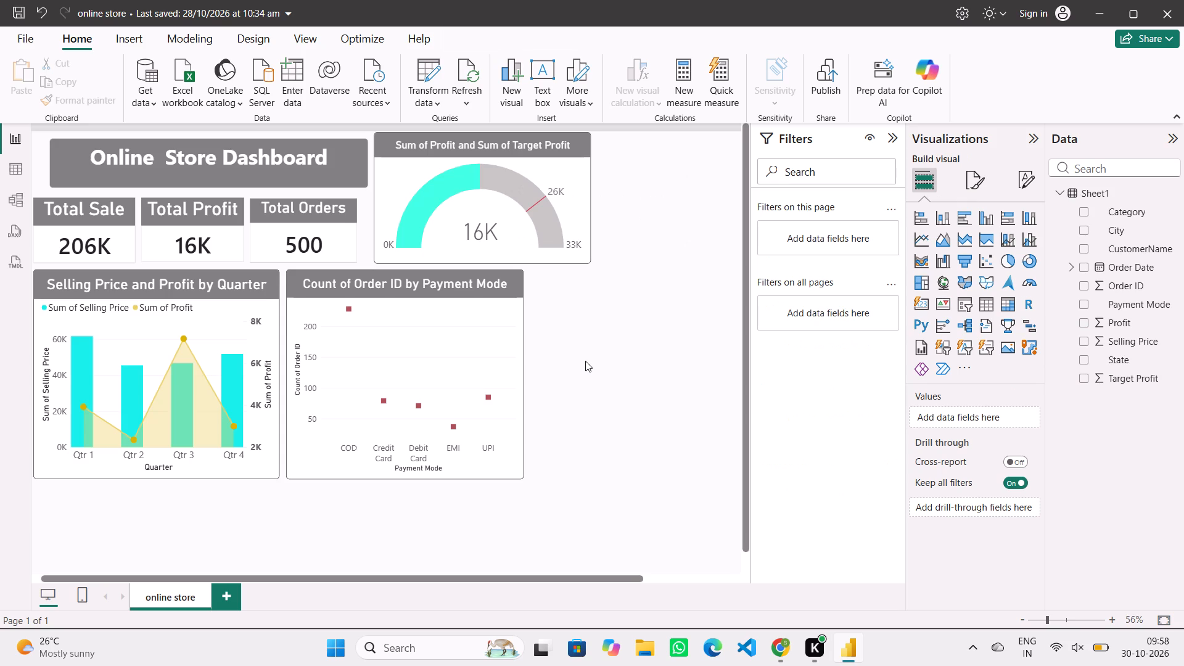
Insert an empty waterfall chart and place it in the free space beside the profit gauge, after trying it beside the payment mode chart.
{"action": "scroll", "coordinate": [585, 361], "scroll_direction": "left", "scroll_amount": 2}
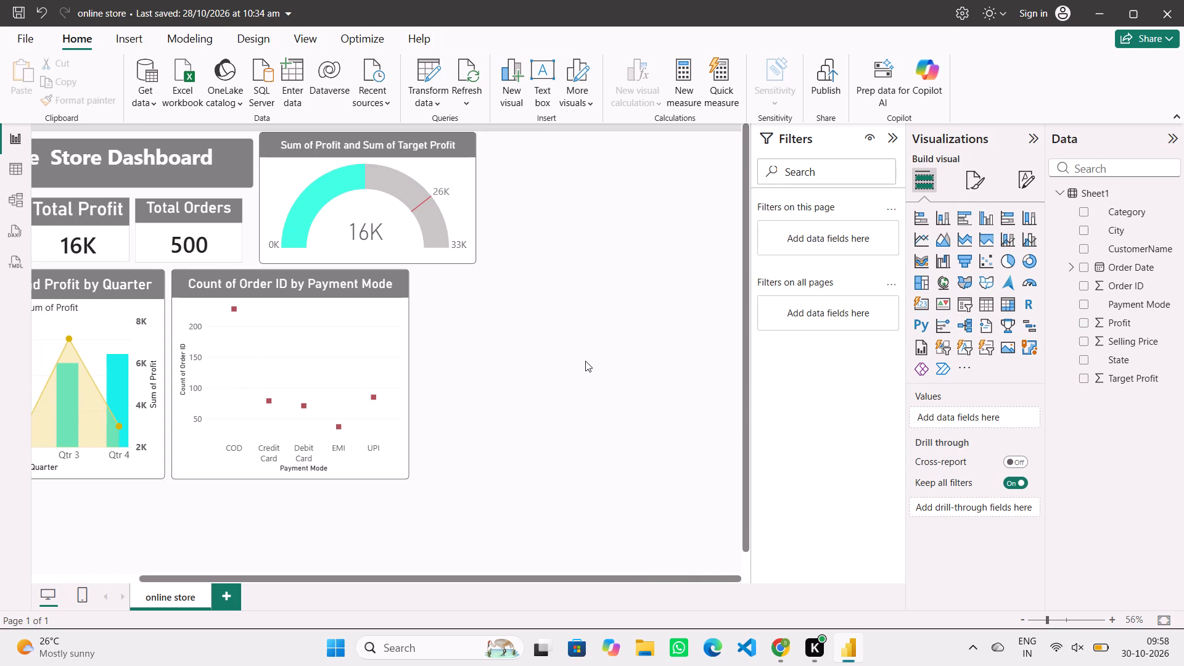
{"action": "scroll", "coordinate": [585, 361], "scroll_direction": "left", "scroll_amount": 4}
{"action": "left_click", "coordinate": [943, 258]}
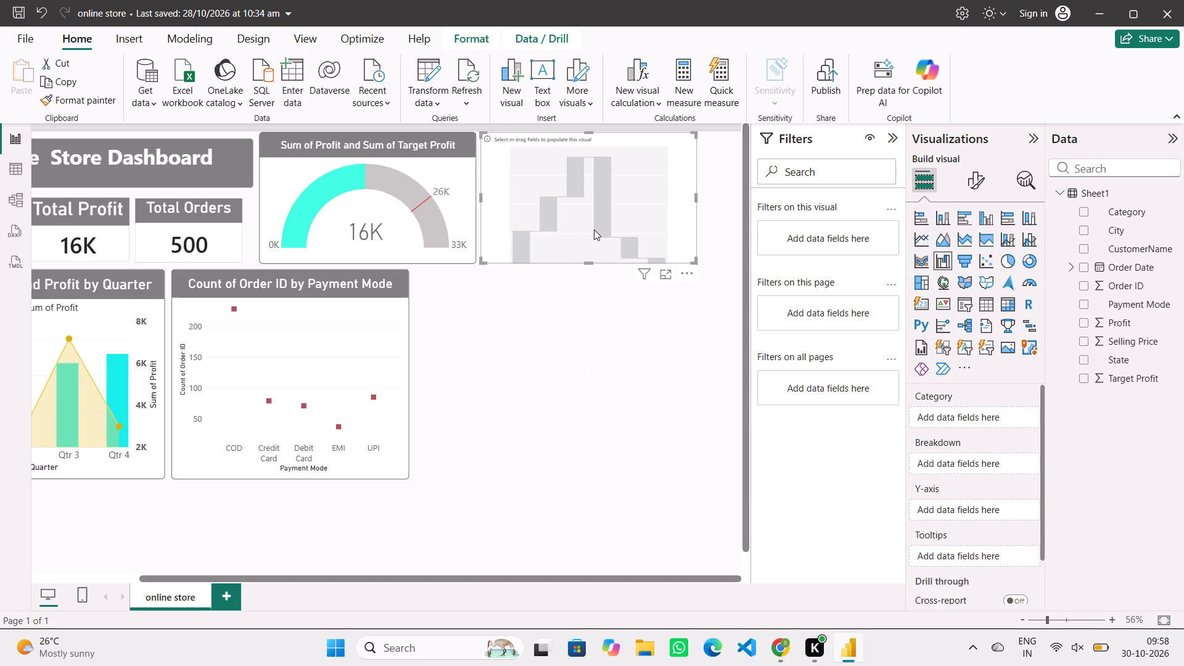
{"action": "left_click_drag", "start_coordinate": [594, 229], "coordinate": [535, 372]}
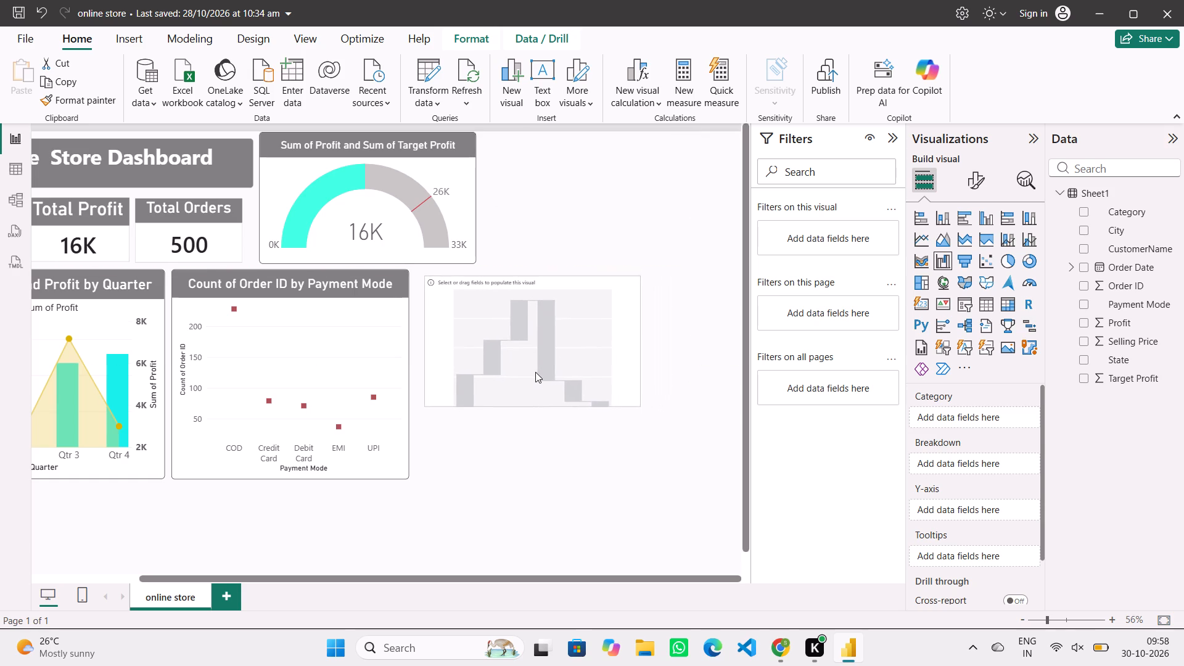
{"action": "left_click_drag", "start_coordinate": [535, 372], "coordinate": [532, 372]}
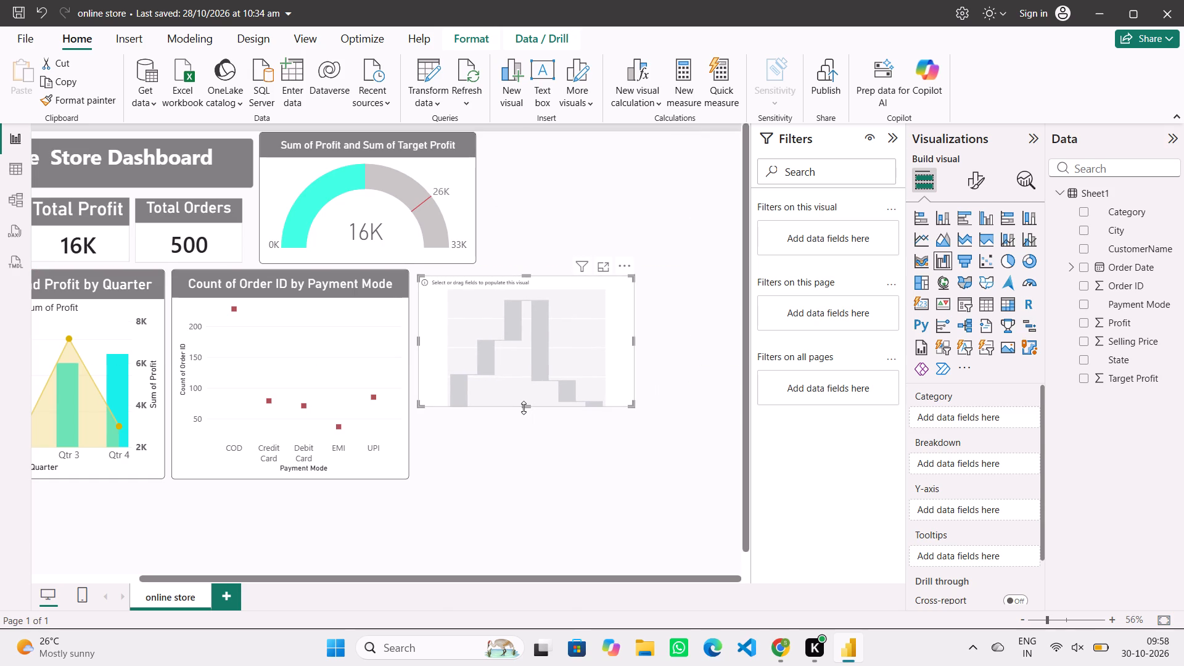
{"action": "left_click", "coordinate": [524, 408]}
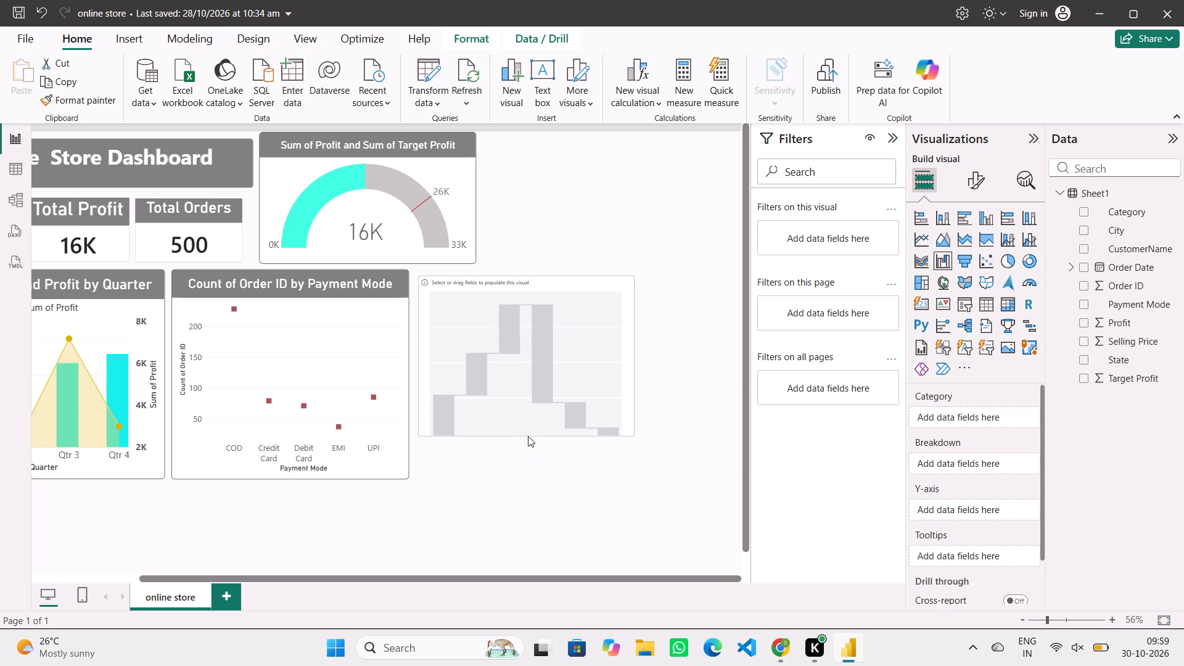
{"action": "left_click_drag", "start_coordinate": [534, 360], "coordinate": [590, 290]}
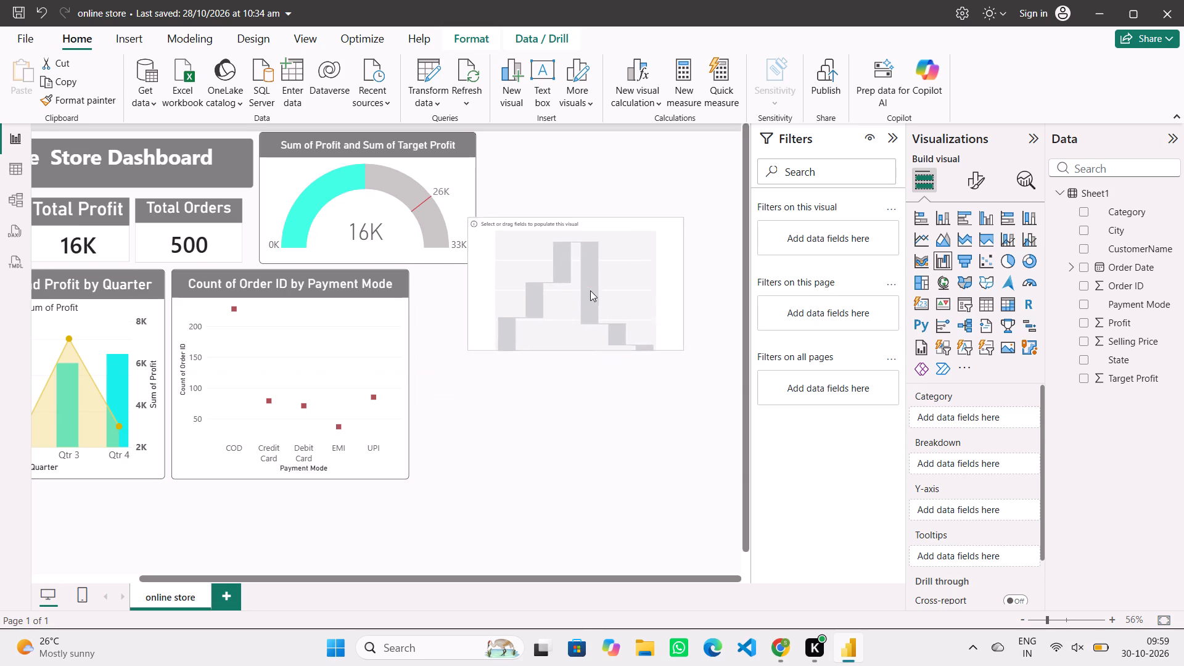
{"action": "left_click_drag", "start_coordinate": [590, 290], "coordinate": [599, 219]}
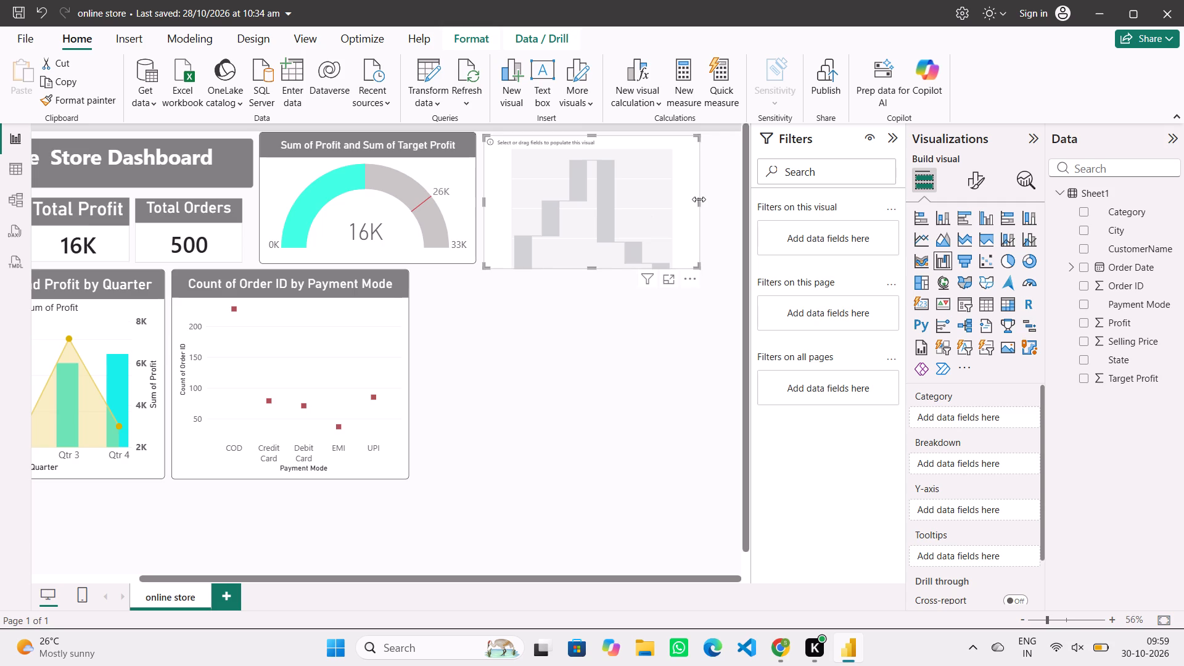
Widen the waterfall chart out to the page edge and pull its gauge-facing side in to leave a gap.
{"action": "left_click_drag", "start_coordinate": [699, 199], "coordinate": [740, 199]}
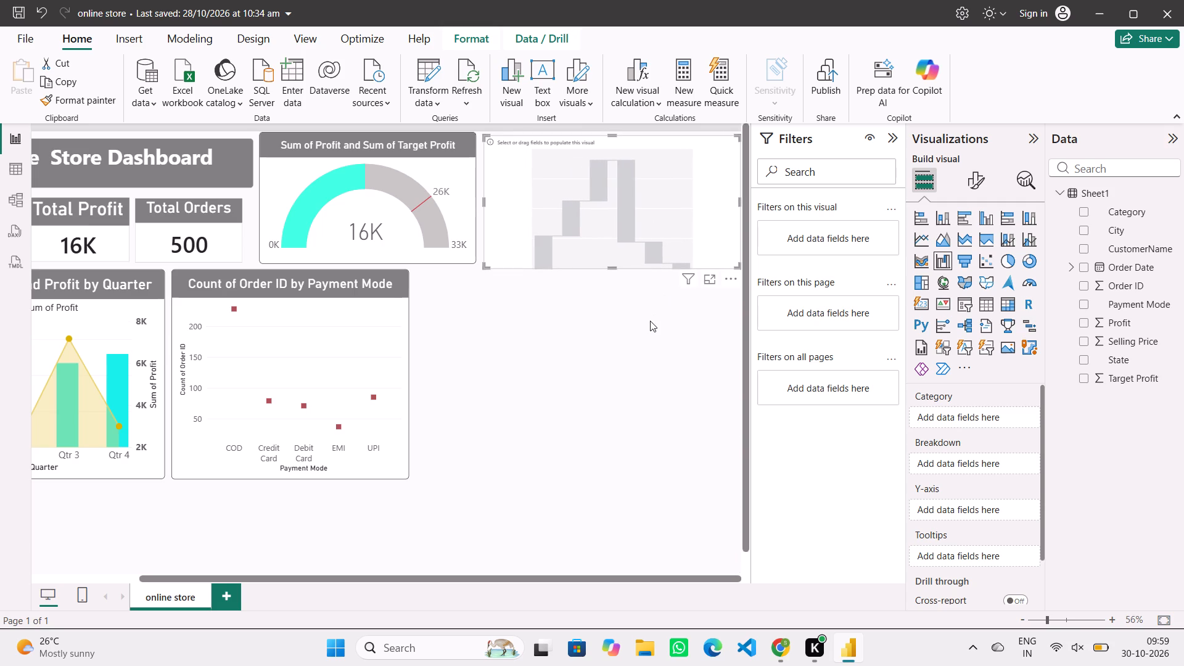
{"action": "scroll", "coordinate": [650, 321], "scroll_direction": "left", "scroll_amount": 3}
{"action": "left_click_drag", "start_coordinate": [484, 202], "coordinate": [495, 200]}
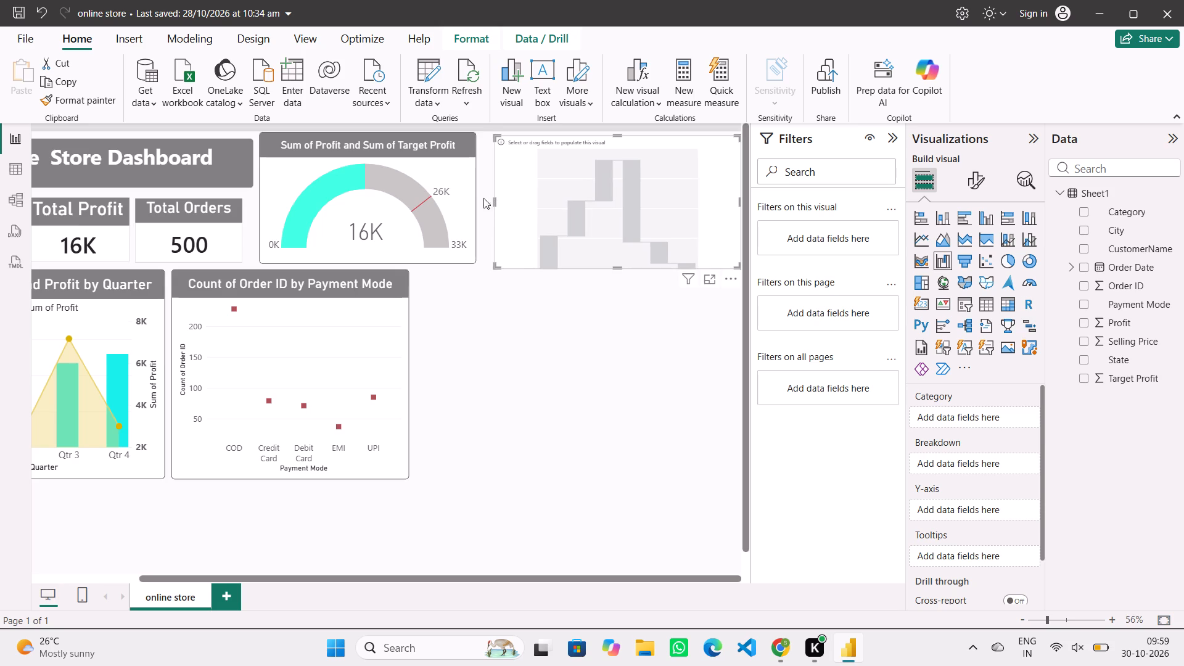
Widen the profit gauge slightly towards the waterfall chart to narrow the gap between them.
{"action": "left_click", "coordinate": [466, 193]}
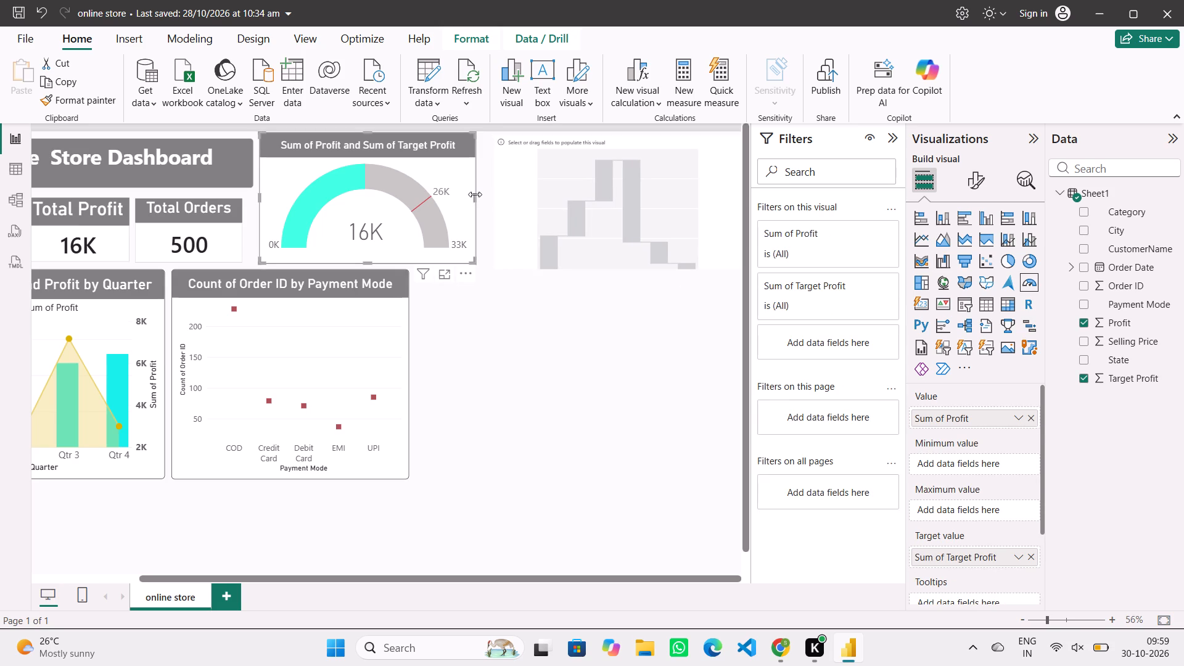
{"action": "left_click_drag", "start_coordinate": [475, 194], "coordinate": [483, 194]}
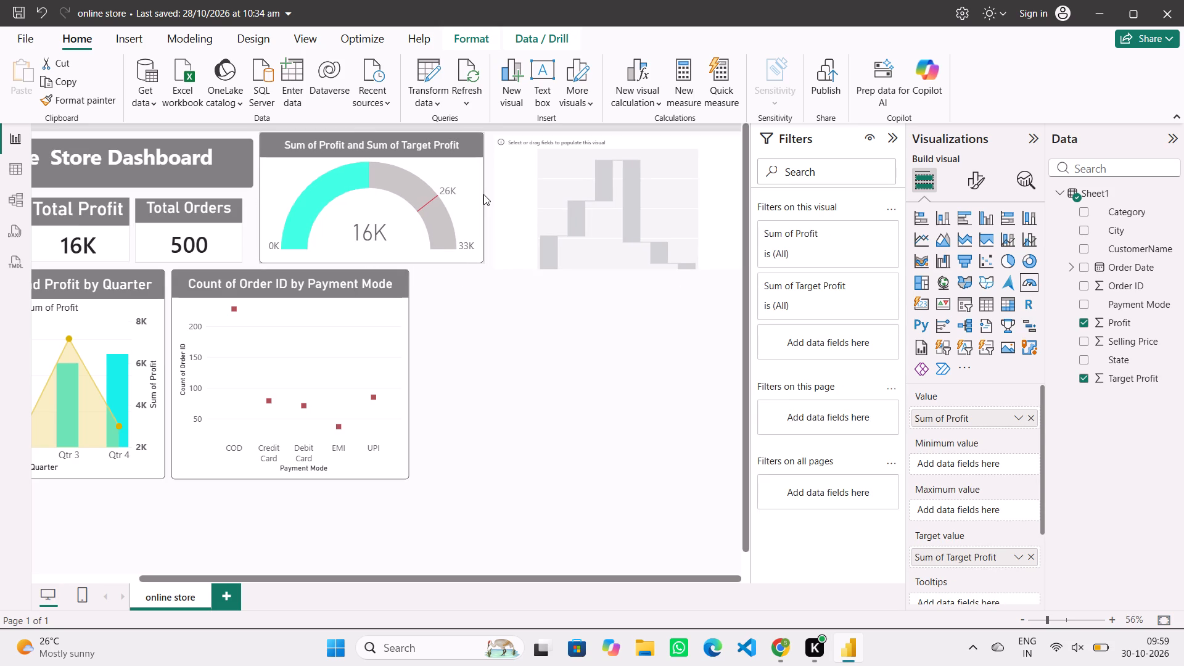
{"action": "left_click_drag", "start_coordinate": [483, 194], "coordinate": [484, 194]}
Nudge the waterfall chart's near side slightly towards the gauge and move the chart up so its top lines up with the gauge's.
{"action": "left_click", "coordinate": [541, 191]}
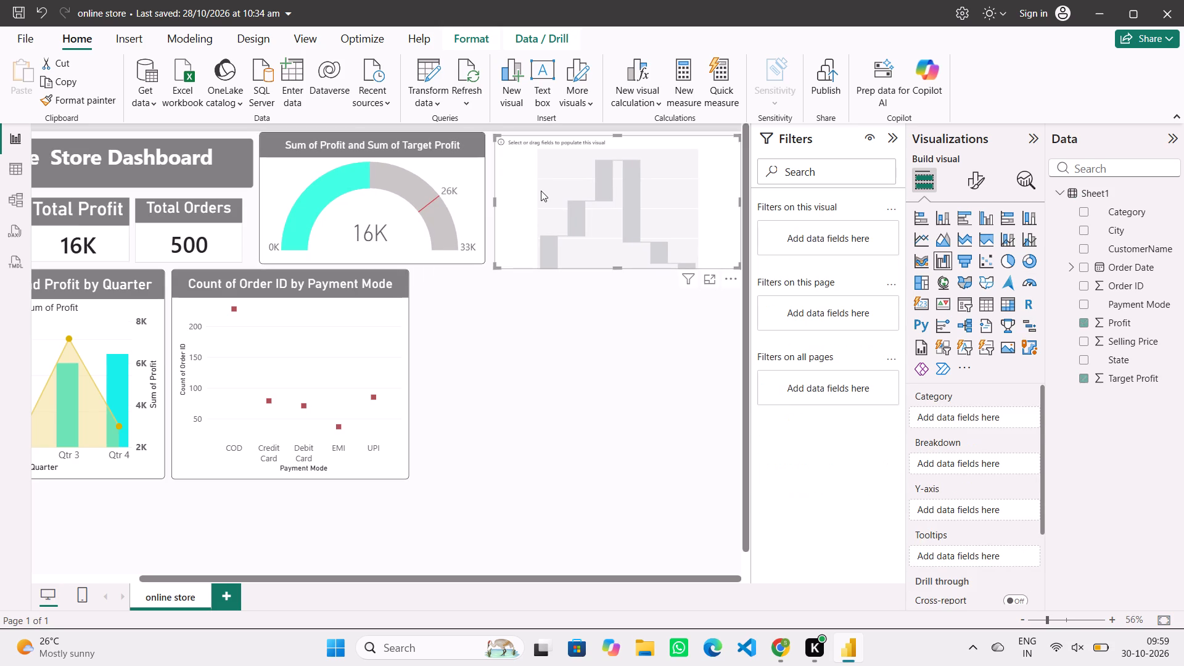
{"action": "left_click_drag", "start_coordinate": [495, 202], "coordinate": [494, 200]}
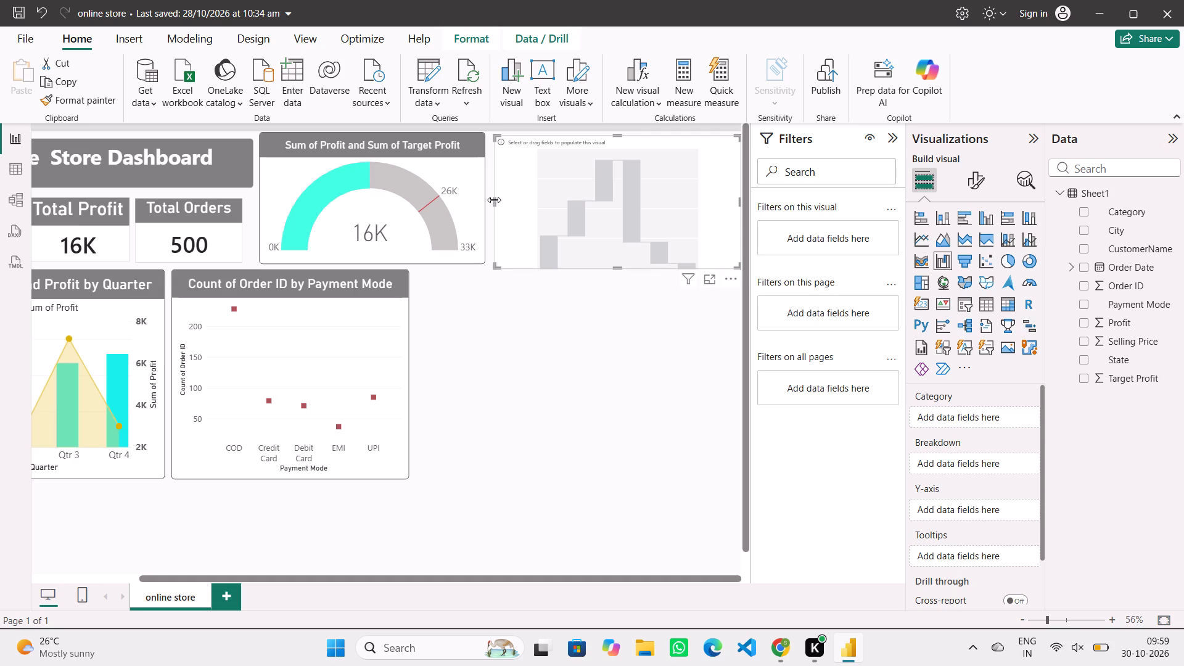
{"action": "left_click_drag", "start_coordinate": [494, 200], "coordinate": [494, 186]}
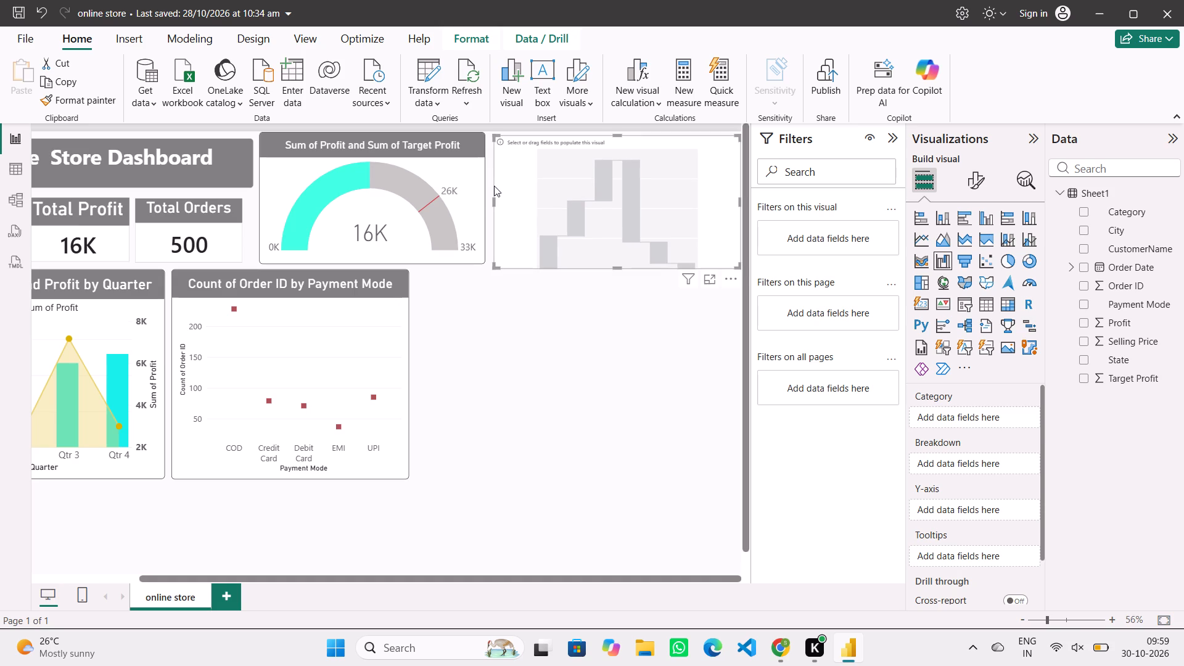
{"action": "left_click_drag", "start_coordinate": [530, 195], "coordinate": [525, 189]}
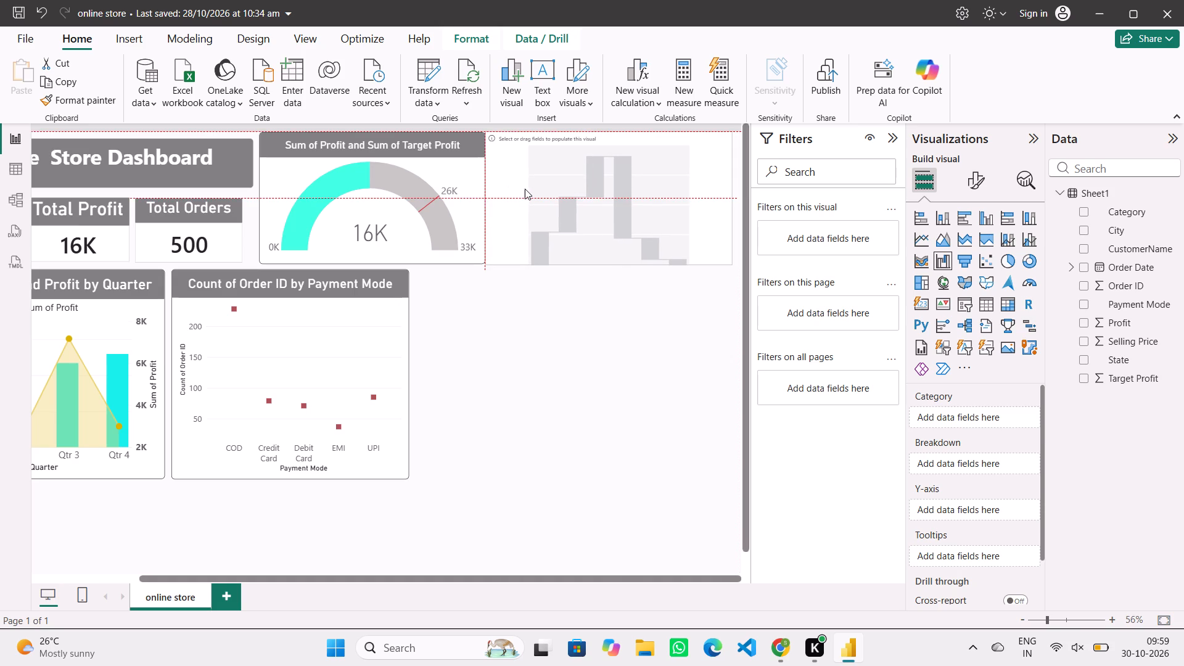
{"action": "left_click_drag", "start_coordinate": [525, 189], "coordinate": [527, 189]}
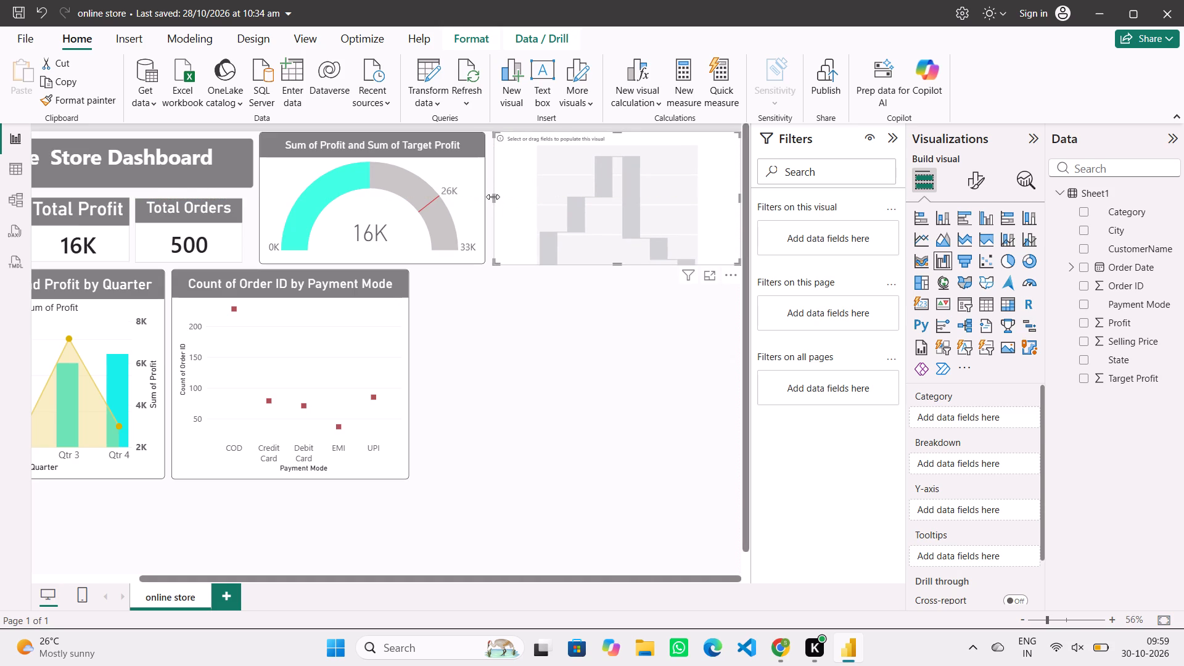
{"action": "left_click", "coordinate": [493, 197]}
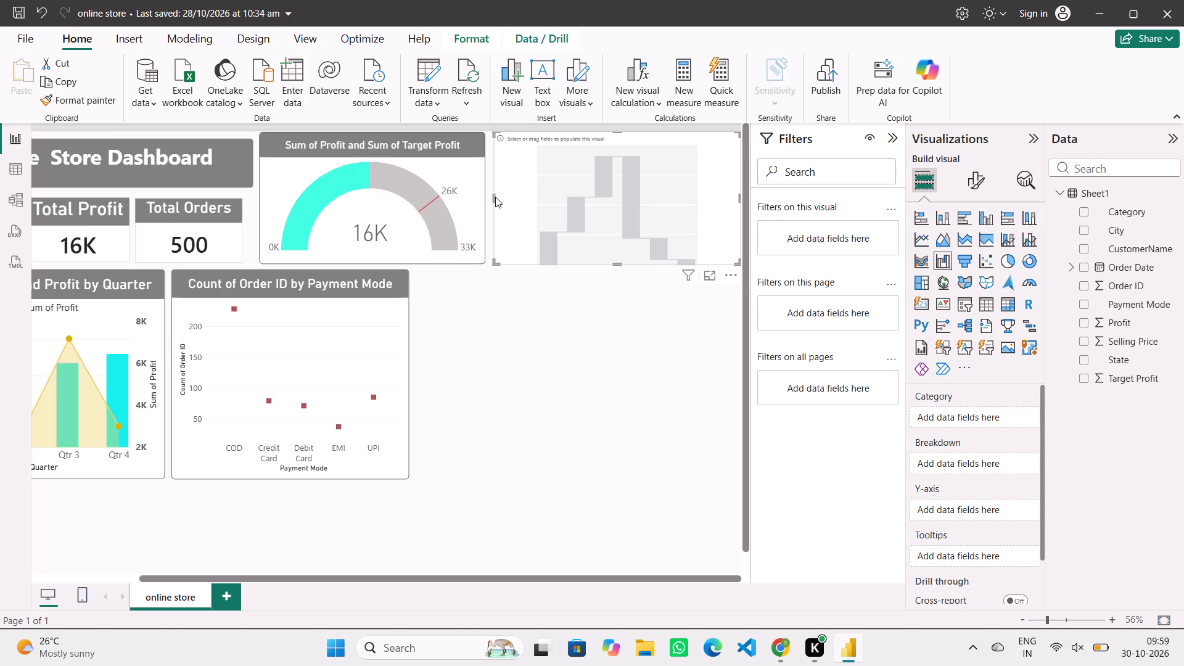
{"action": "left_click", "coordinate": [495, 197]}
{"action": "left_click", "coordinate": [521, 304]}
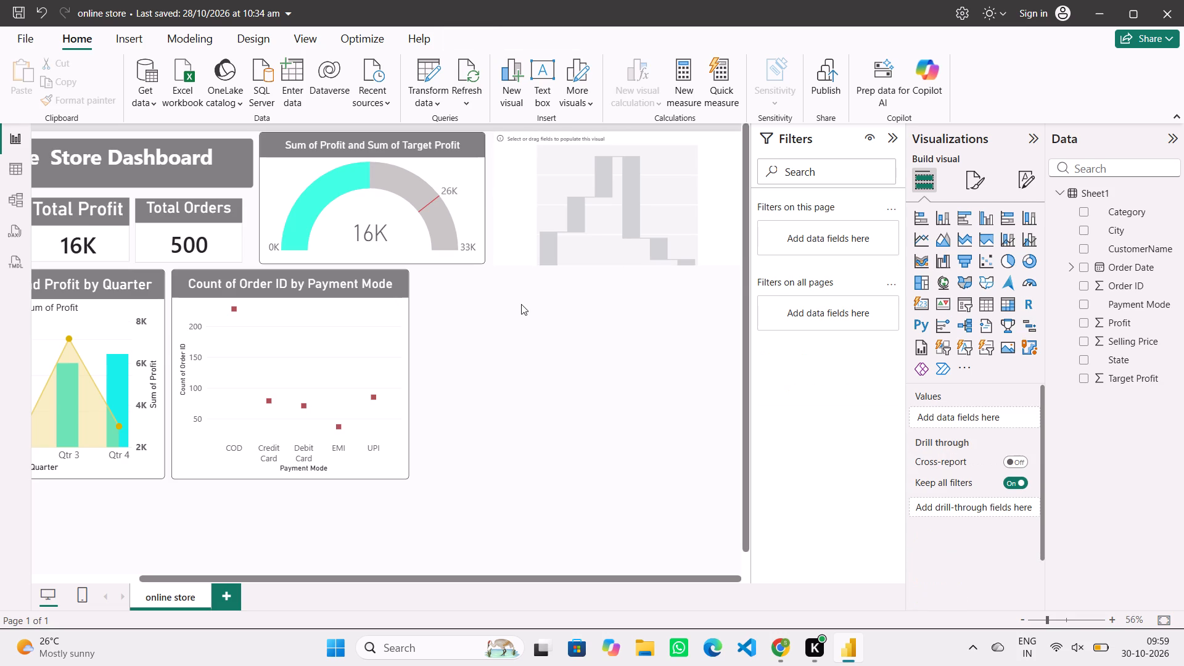
Select the empty waterfall chart and examine its formatting options and the data roles it accepts, from Category to Tooltips.
{"action": "left_click", "coordinate": [583, 221]}
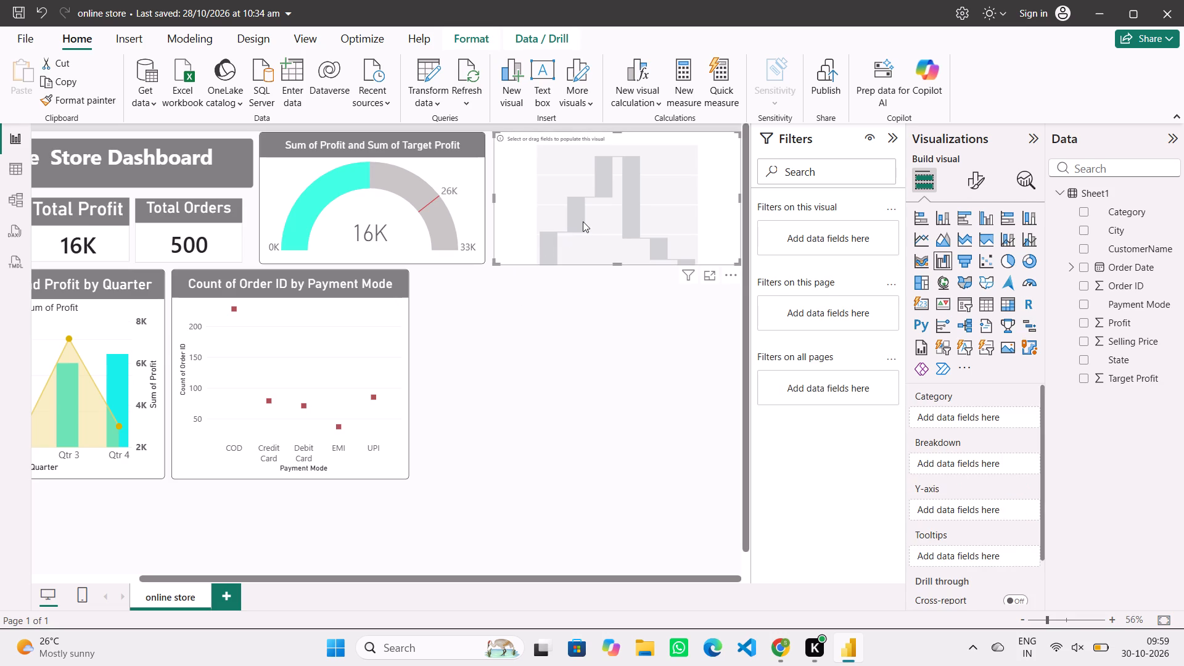
{"action": "left_click", "coordinate": [974, 178]}
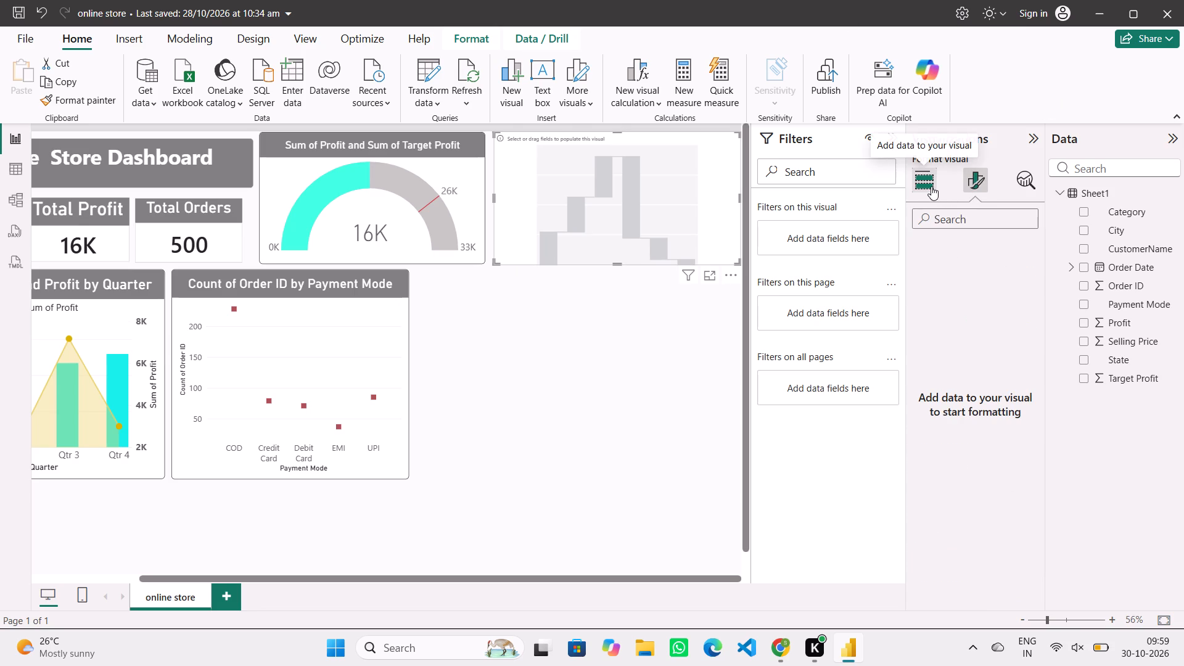
{"action": "left_click", "coordinate": [931, 186]}
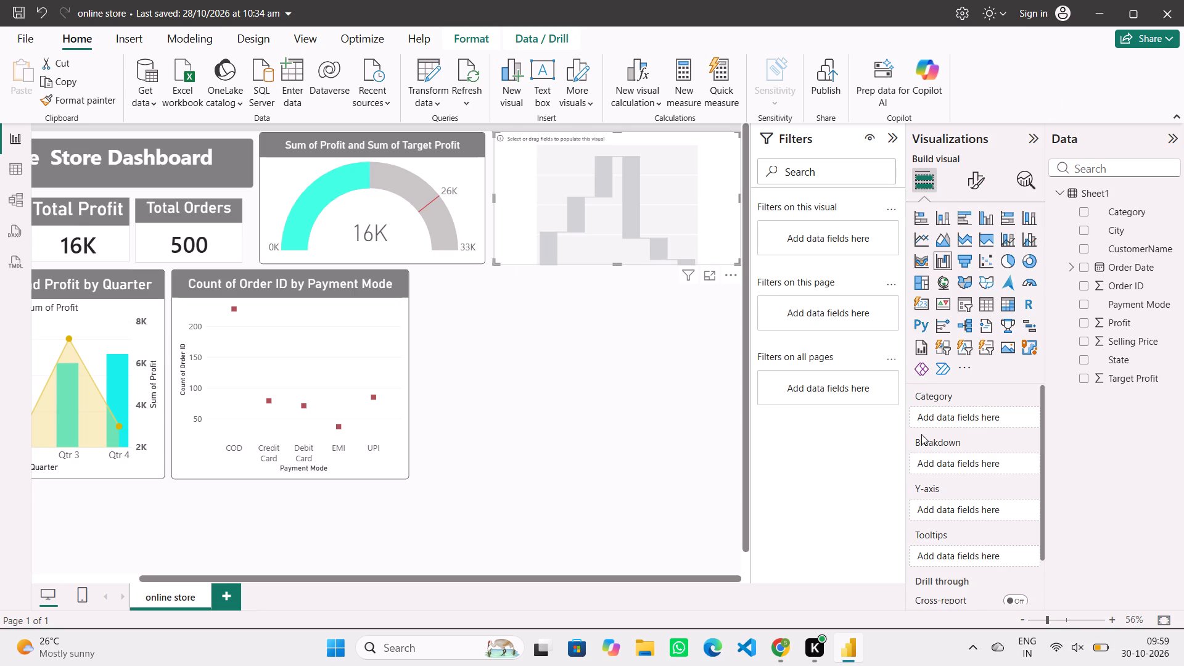
{"action": "scroll", "coordinate": [921, 434], "scroll_direction": "down", "scroll_amount": 2}
{"action": "scroll", "coordinate": [921, 434], "scroll_direction": "up", "scroll_amount": 1}
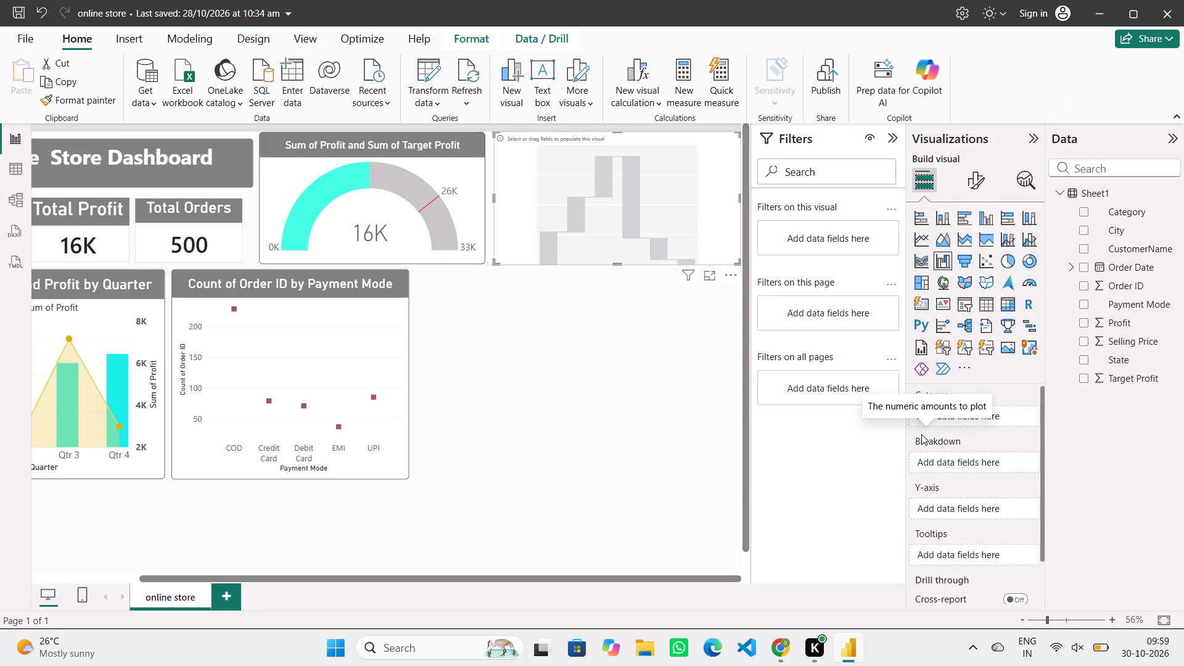
{"action": "scroll", "coordinate": [921, 434], "scroll_direction": "up", "scroll_amount": 1}
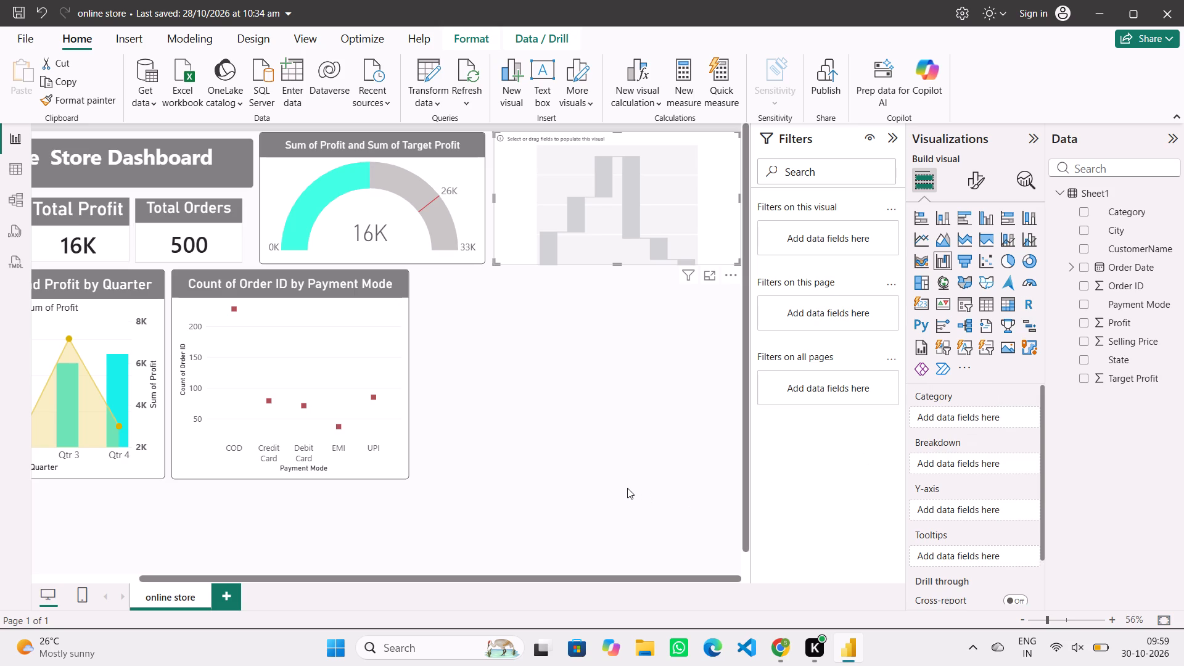
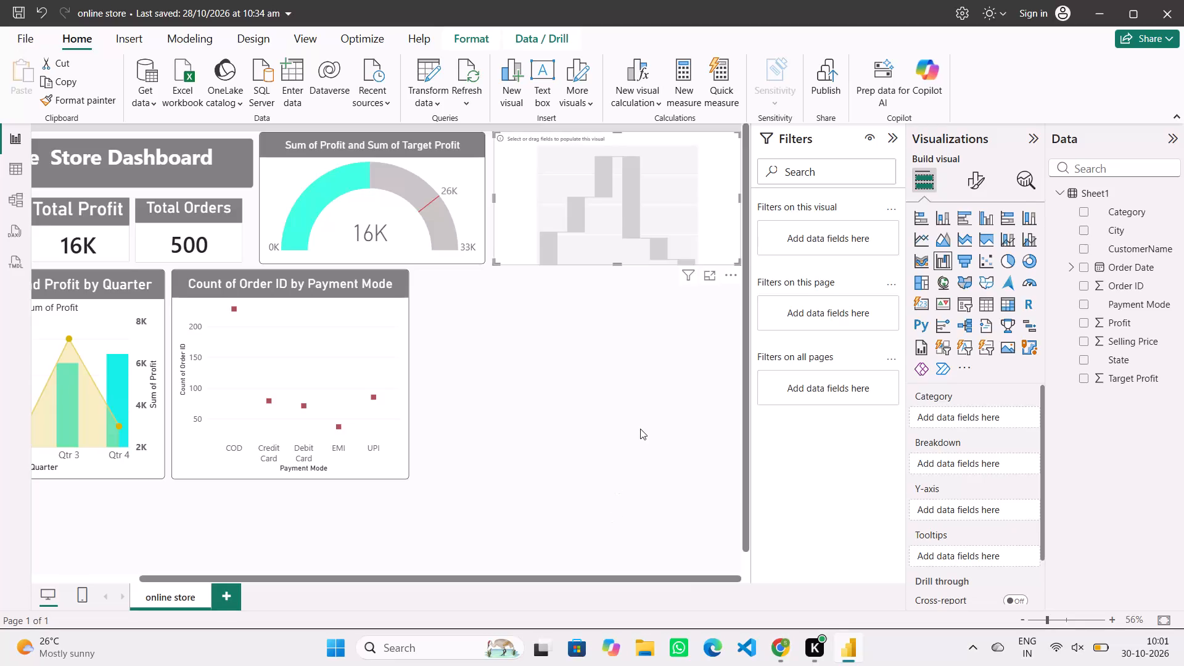
Set the report page's canvas size to 2560 x 1440 (QHD).
{"action": "left_click", "coordinate": [640, 429]}
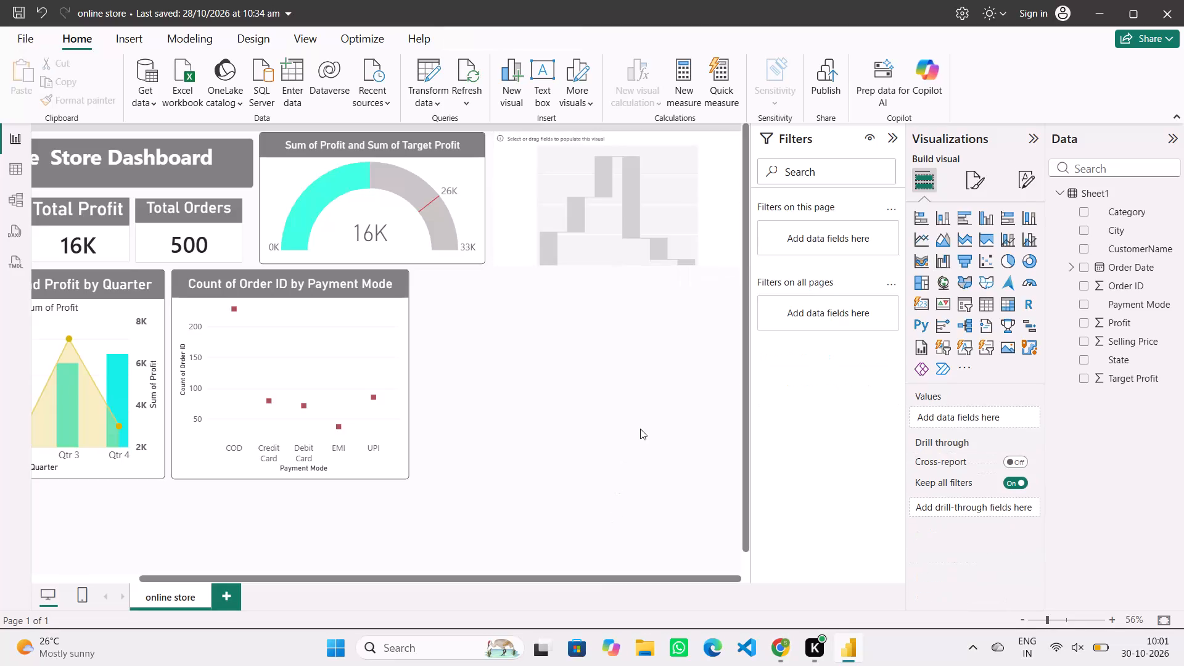
{"action": "left_click", "coordinate": [971, 184]}
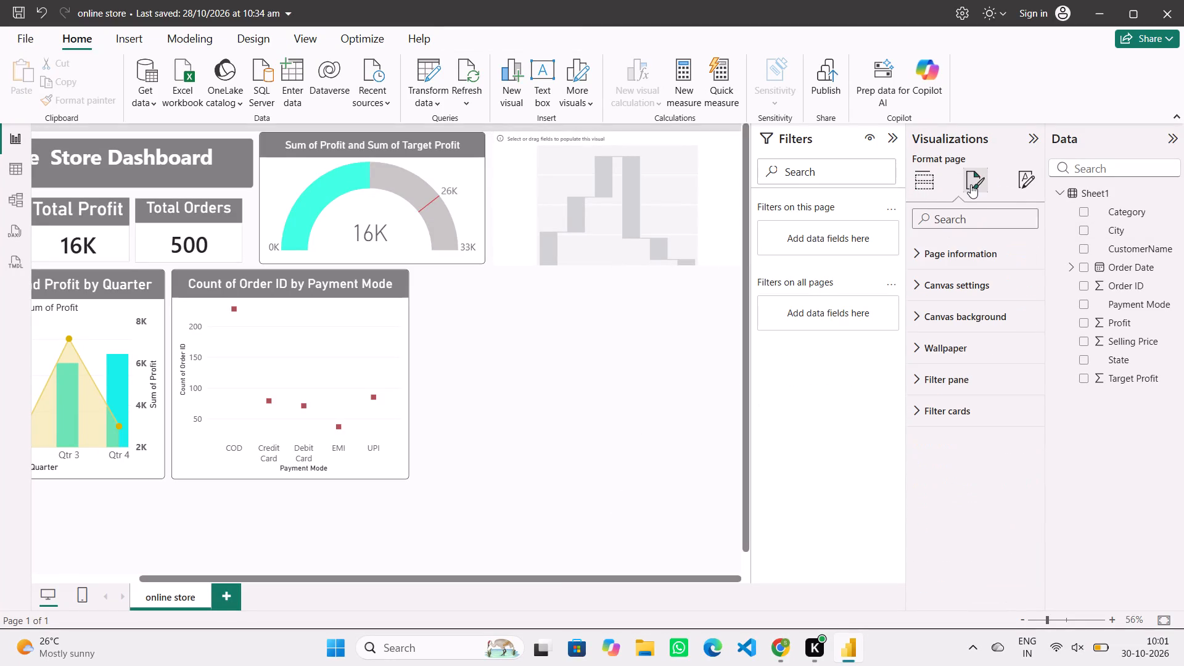
{"action": "left_click", "coordinate": [977, 294]}
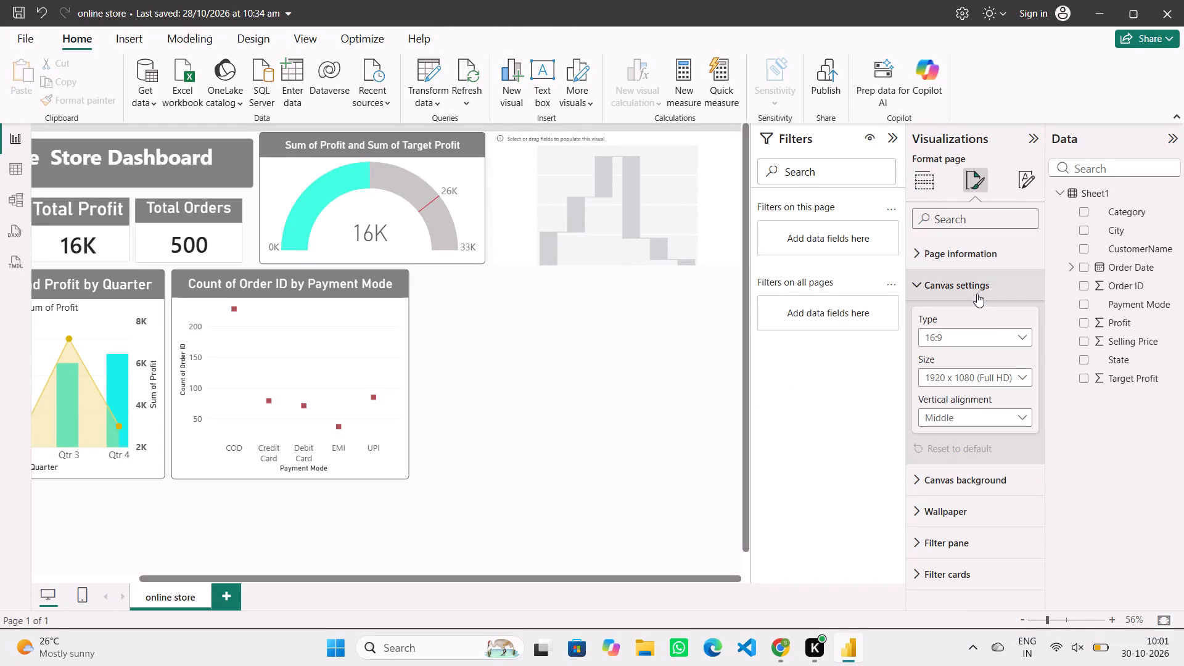
{"action": "left_click", "coordinate": [1029, 377]}
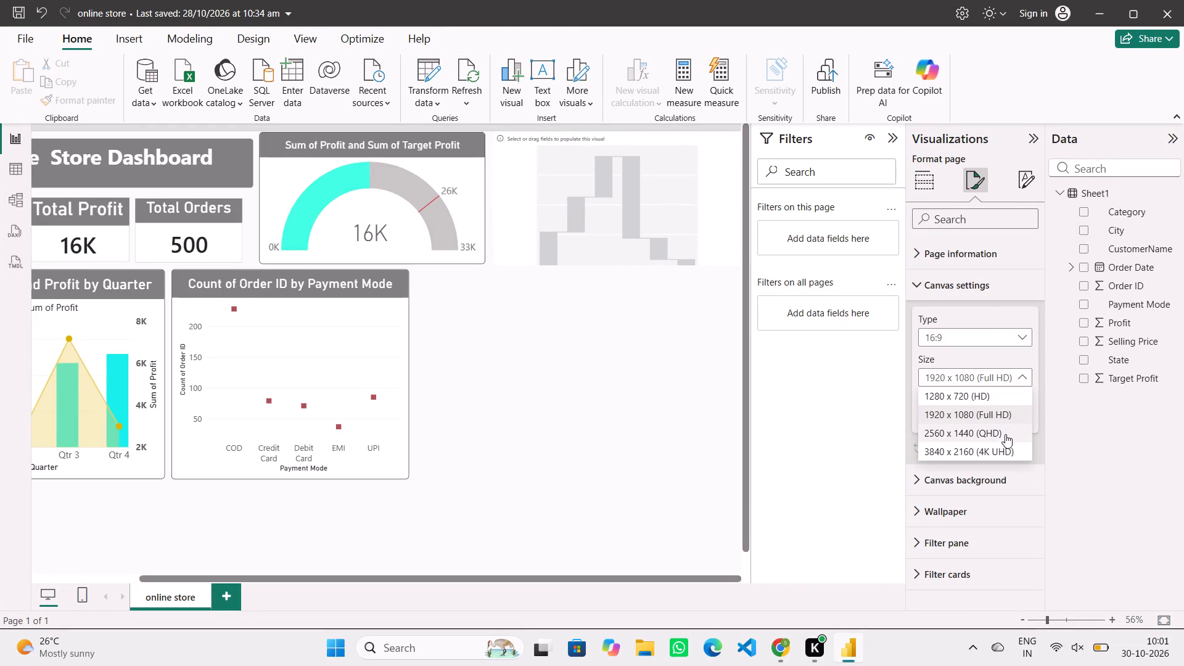
{"action": "left_click", "coordinate": [1005, 434]}
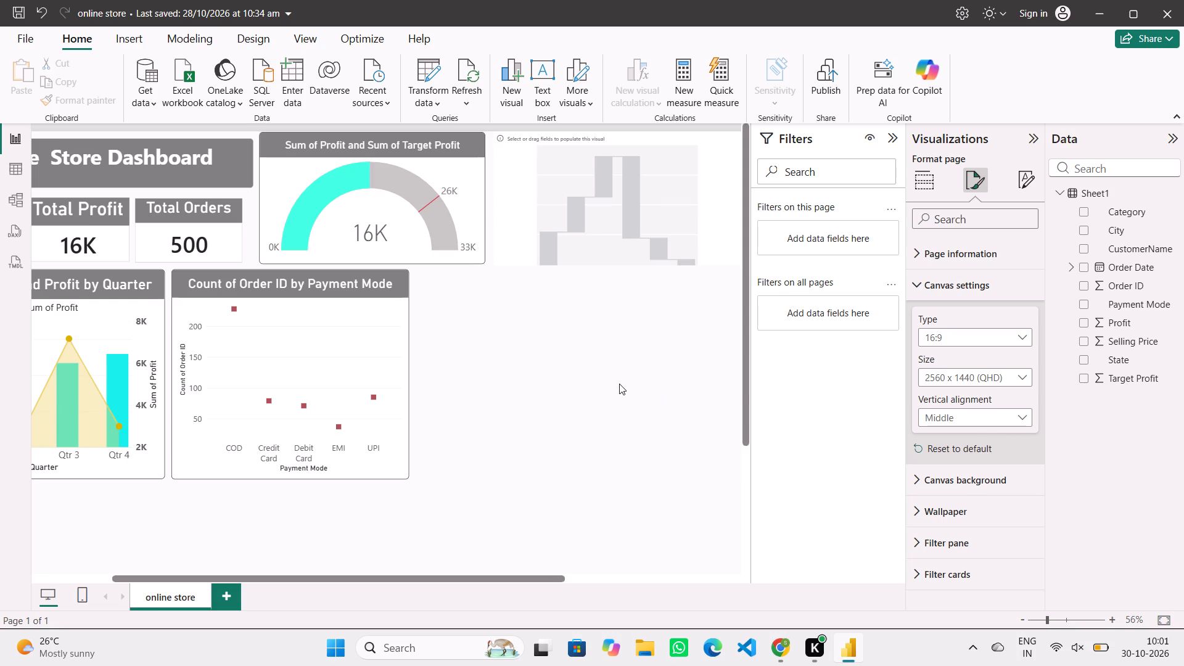
Move the Count of Order ID by Payment Mode chart below the quarterly chart and place the profit gauge beside it.
{"action": "left_click_drag", "start_coordinate": [1049, 620], "coordinate": [1040, 621]}
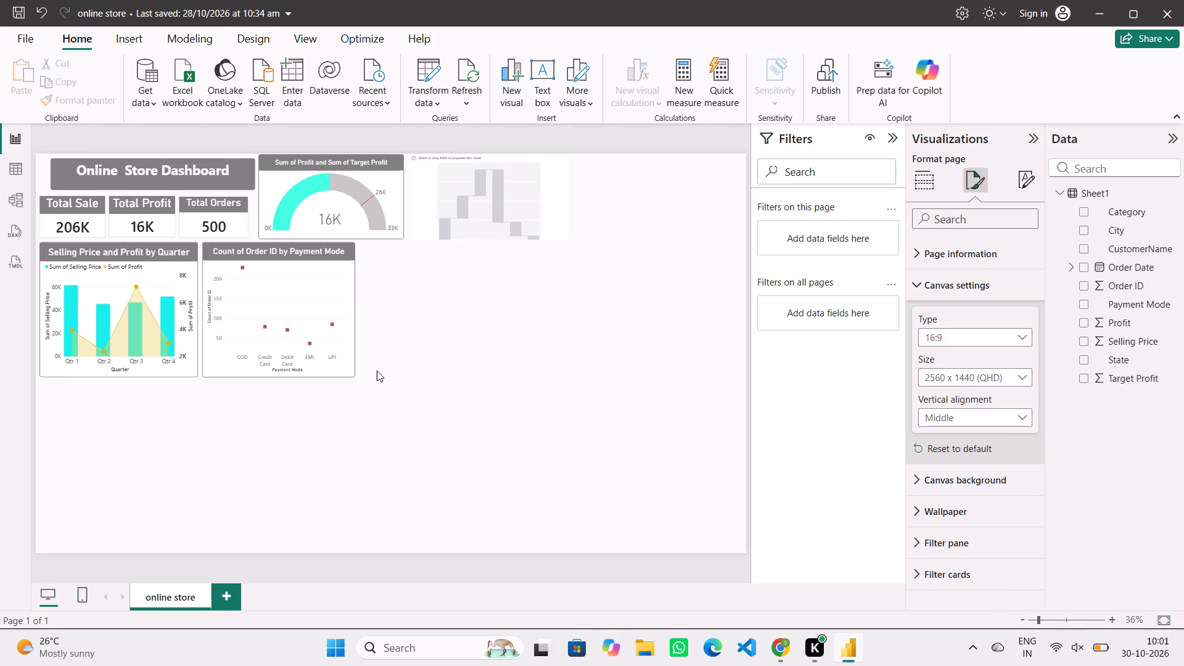
{"action": "left_click_drag", "start_coordinate": [287, 316], "coordinate": [232, 437]}
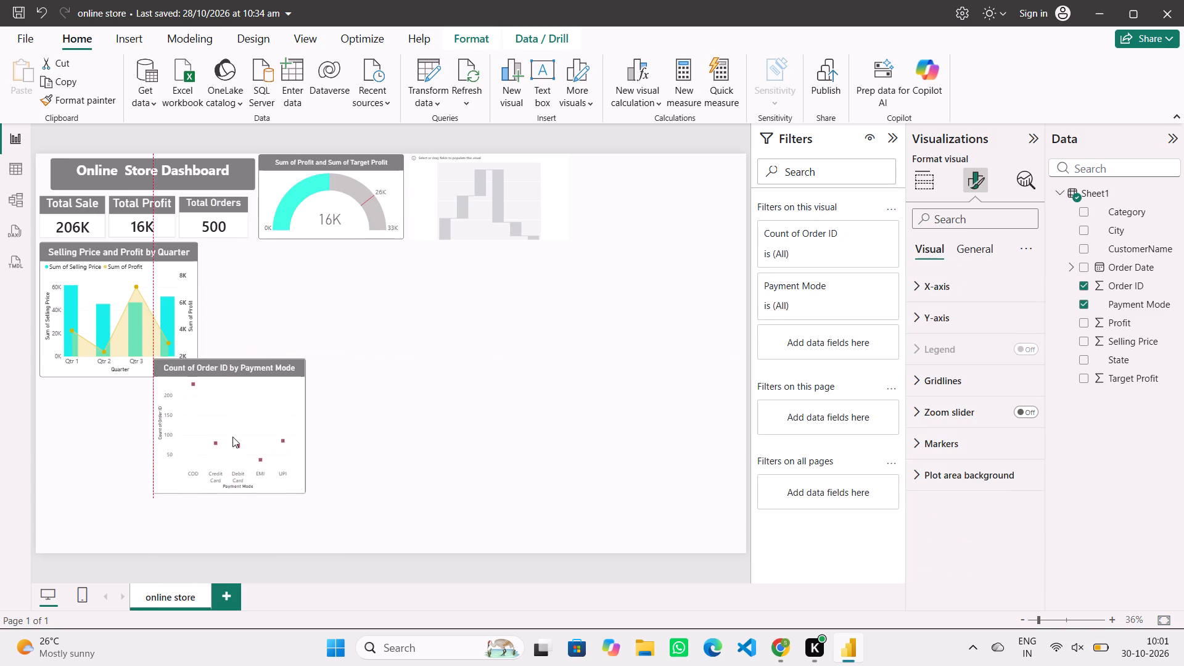
{"action": "left_click_drag", "start_coordinate": [232, 437], "coordinate": [130, 462]}
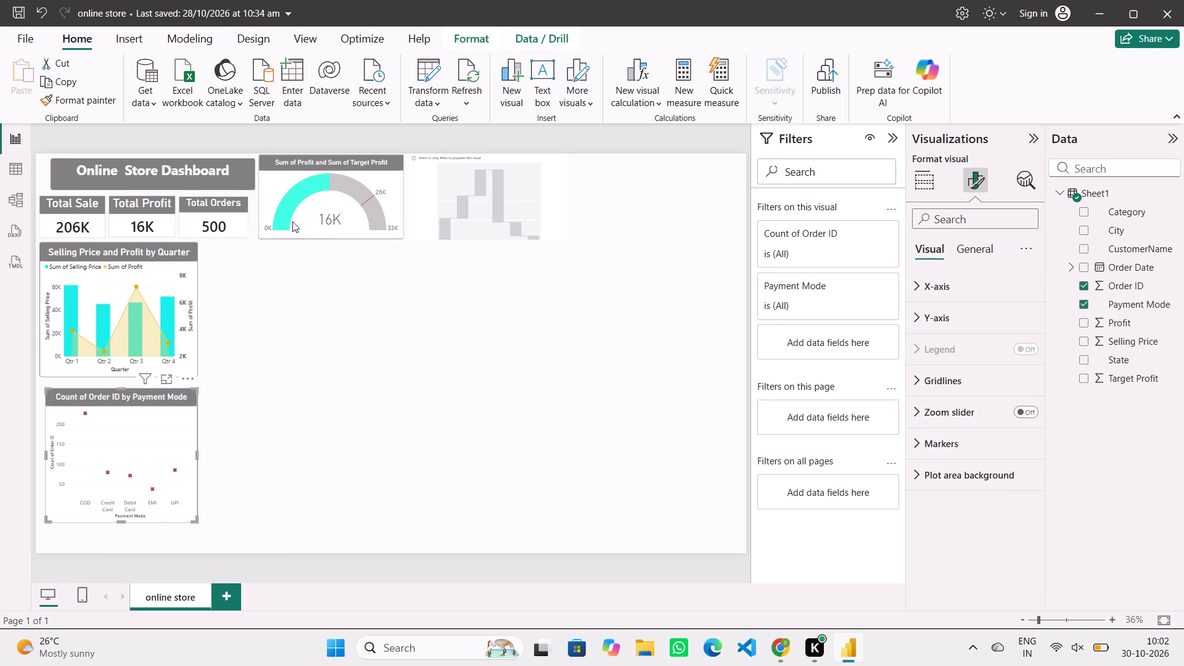
{"action": "left_click_drag", "start_coordinate": [334, 179], "coordinate": [283, 456]}
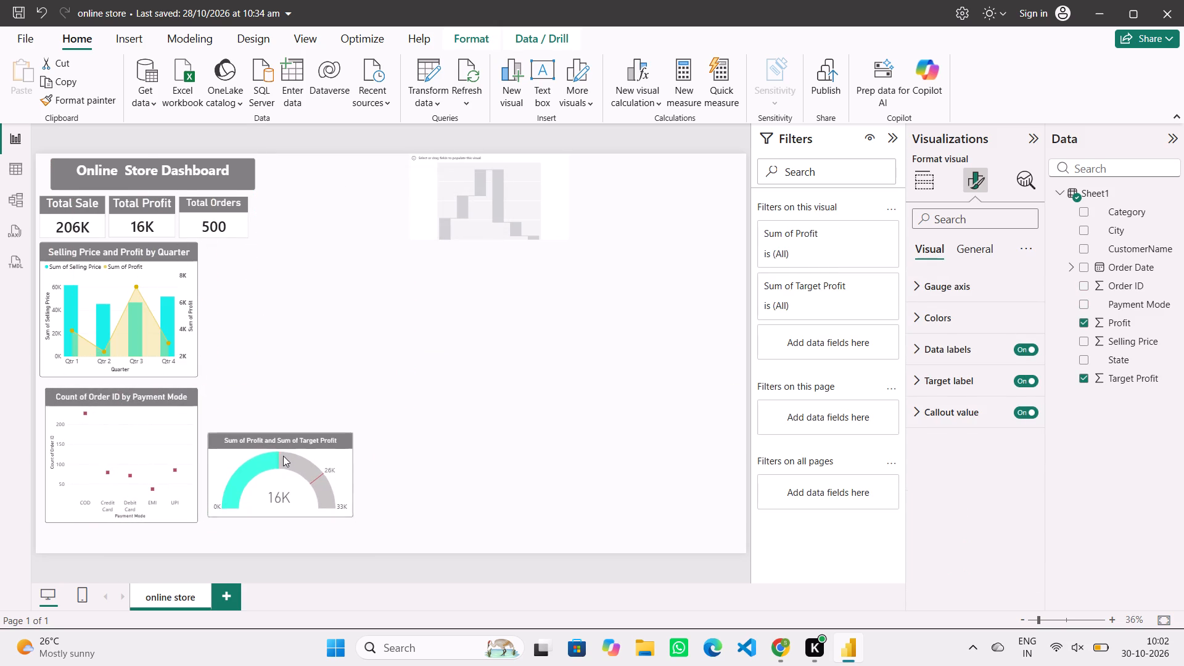
{"action": "left_click_drag", "start_coordinate": [283, 456], "coordinate": [287, 449]}
Move the empty waterfall chart into the space beside the Selling Price and Profit by Quarter chart.
{"action": "left_click_drag", "start_coordinate": [458, 197], "coordinate": [302, 312]}
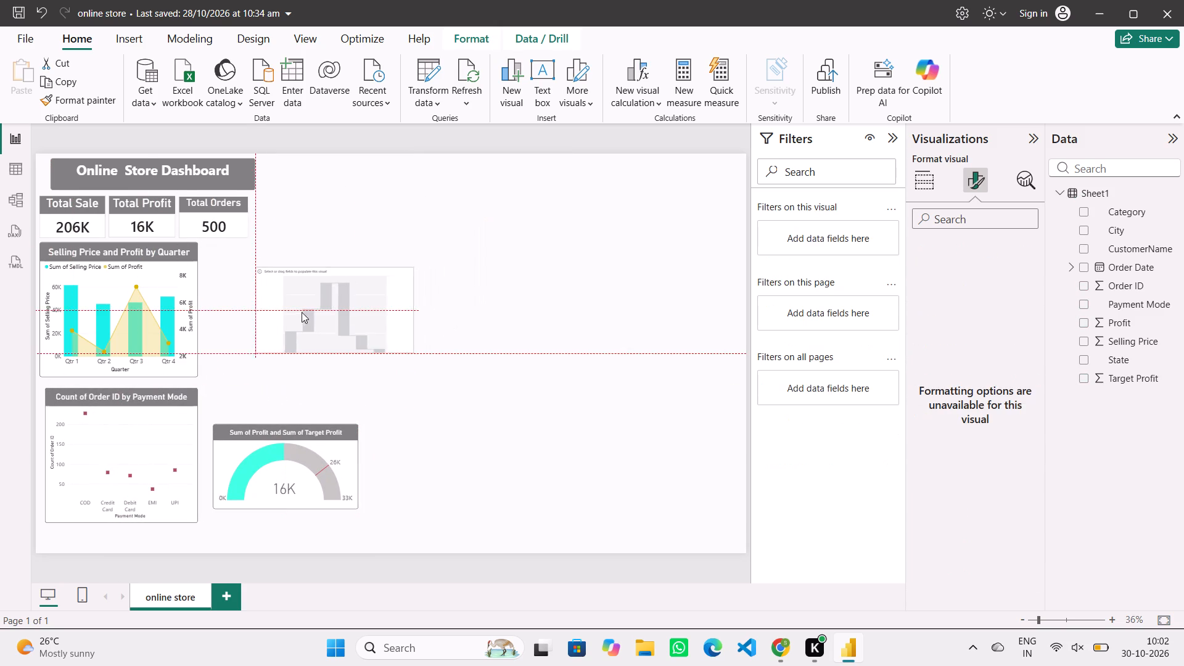
{"action": "left_click_drag", "start_coordinate": [302, 312], "coordinate": [296, 313]}
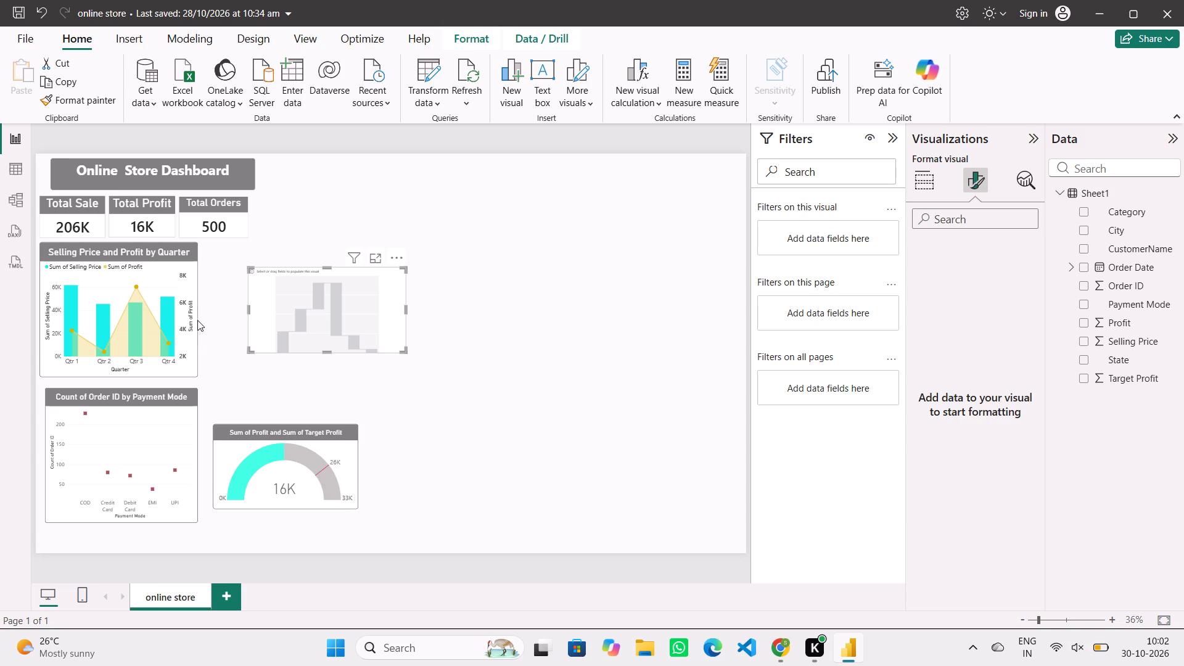
Widen the Selling Price and Profit by Quarter chart towards the waterfall chart, leaving a small gap.
{"action": "left_click", "coordinate": [175, 306]}
{"action": "left_click_drag", "start_coordinate": [197, 306], "coordinate": [236, 306]}
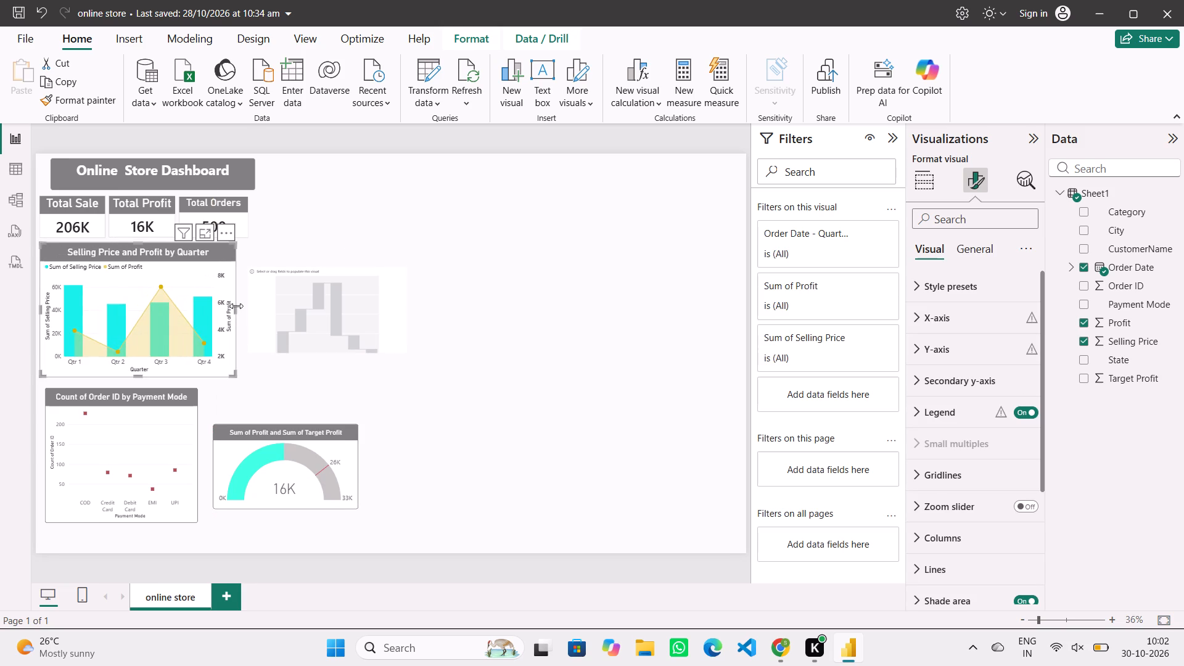
Shift the gauge aside, then enlarge the Payment Mode chart to the quarterly chart's outer edge and down near the page bottom.
{"action": "left_click_drag", "start_coordinate": [254, 462], "coordinate": [300, 462]}
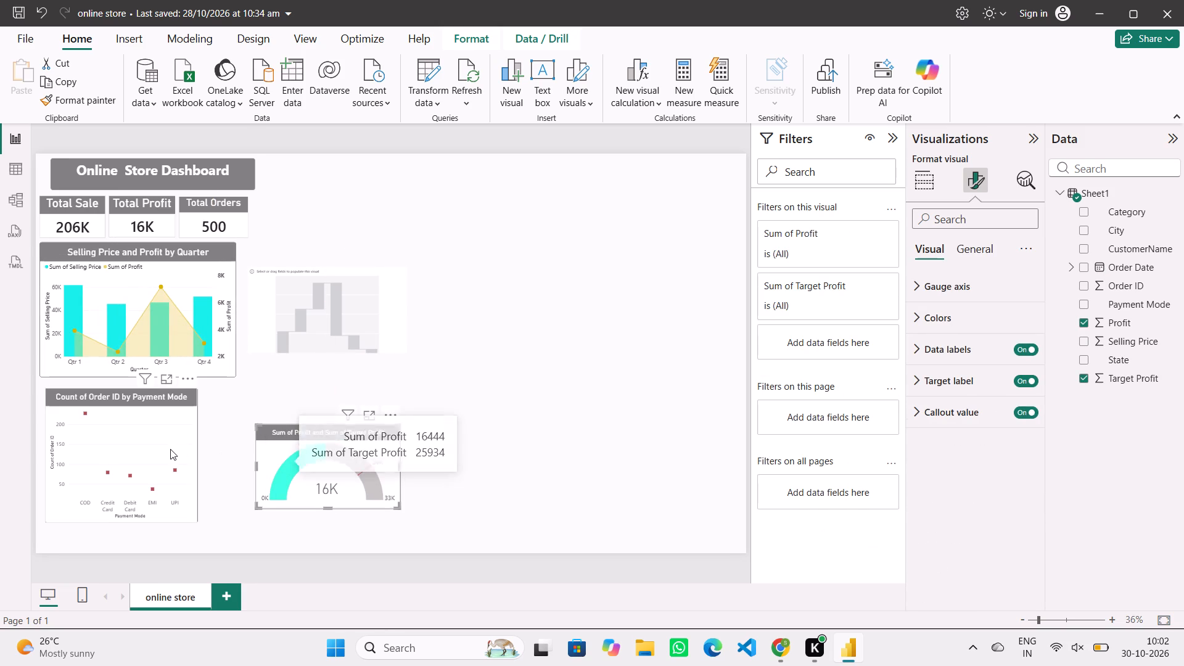
{"action": "left_click", "coordinate": [170, 449]}
{"action": "left_click_drag", "start_coordinate": [195, 458], "coordinate": [215, 458]}
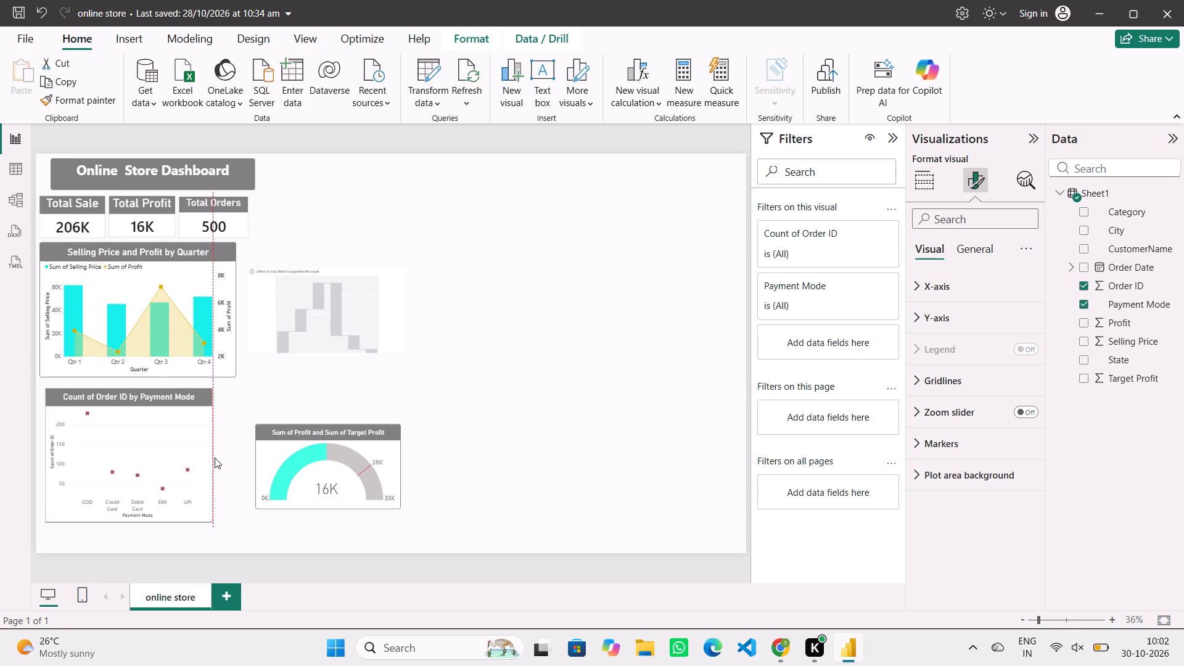
{"action": "left_click_drag", "start_coordinate": [215, 458], "coordinate": [231, 457]}
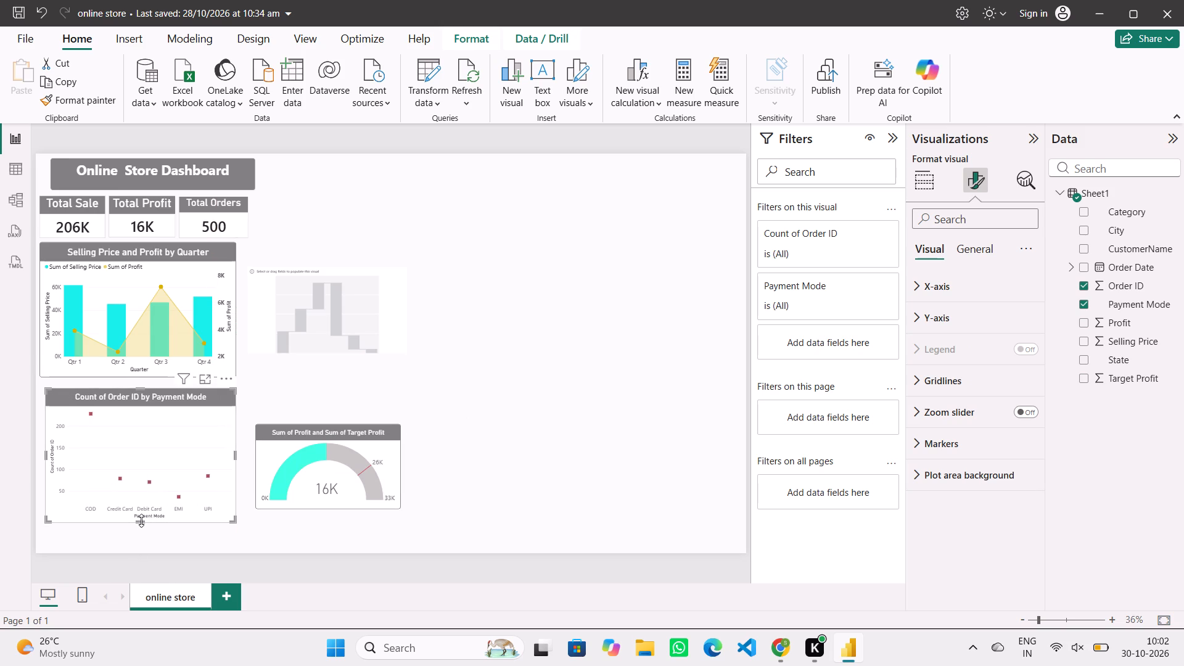
{"action": "left_click_drag", "start_coordinate": [141, 520], "coordinate": [136, 541]}
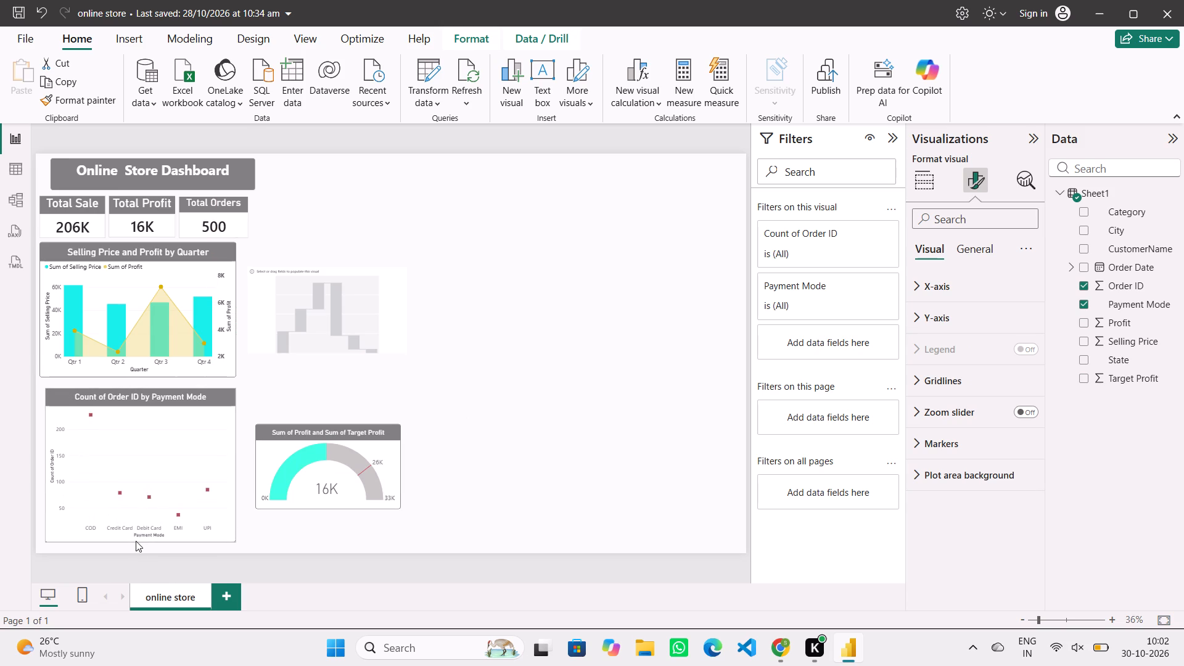
{"action": "left_click_drag", "start_coordinate": [136, 541], "coordinate": [136, 541]}
Make the profit gauge taller and place it just beside the Payment Mode chart, with their tops roughly level.
{"action": "left_click", "coordinate": [307, 469]}
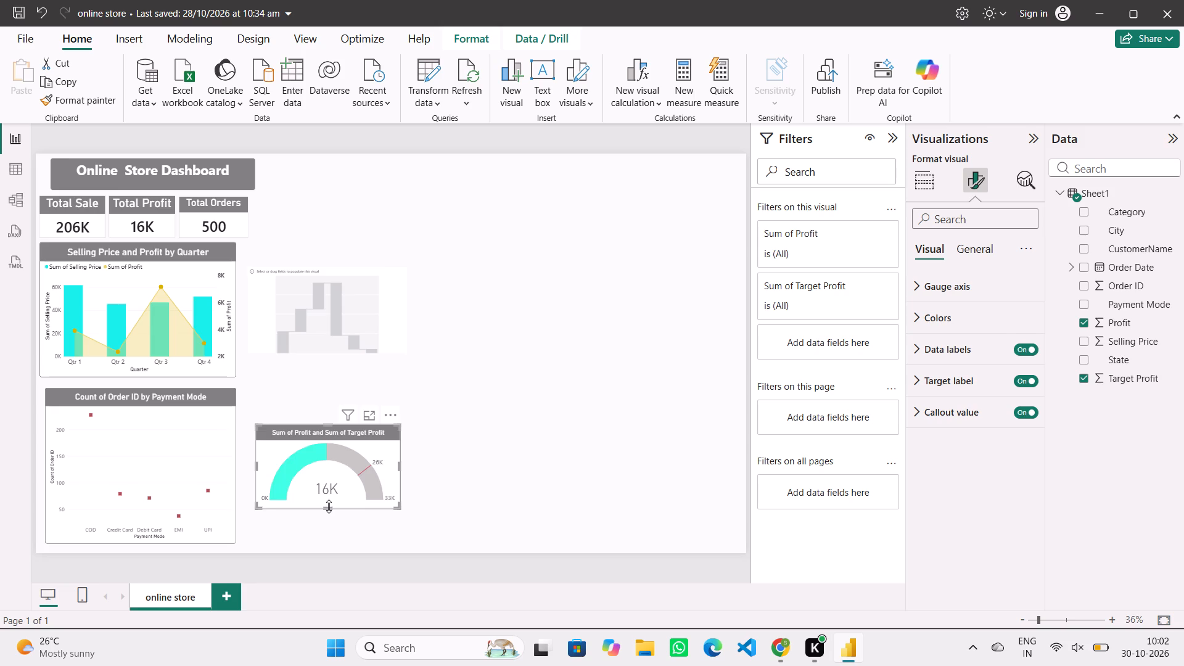
{"action": "left_click_drag", "start_coordinate": [329, 506], "coordinate": [322, 527]}
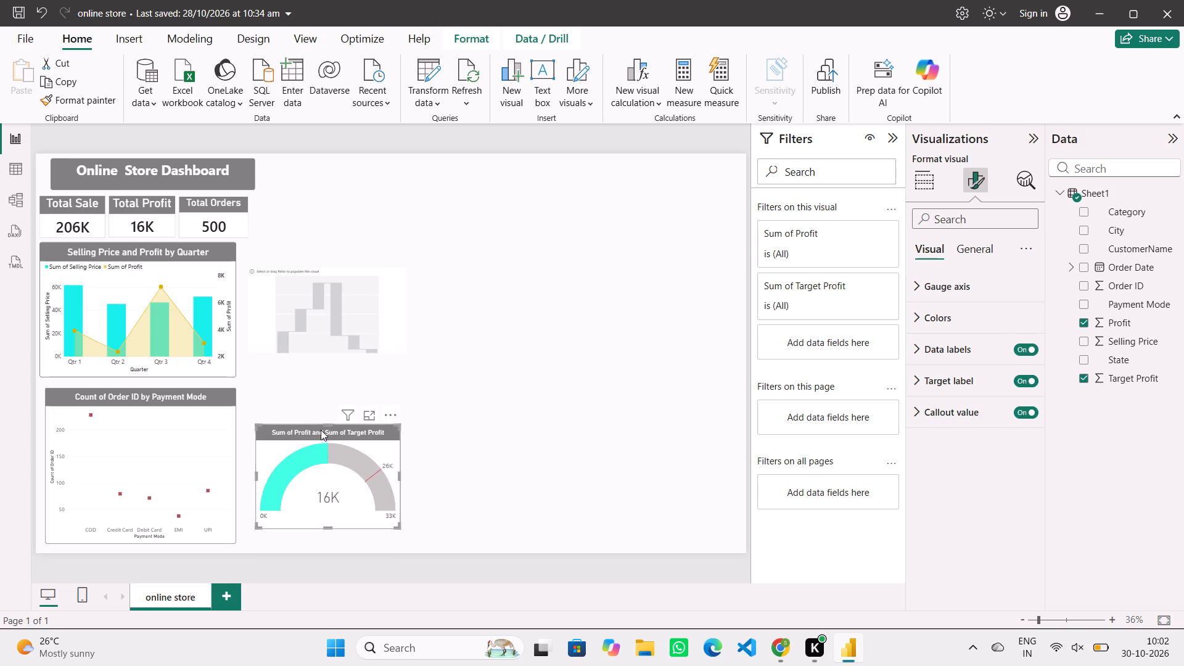
{"action": "left_click_drag", "start_coordinate": [327, 427], "coordinate": [327, 385]}
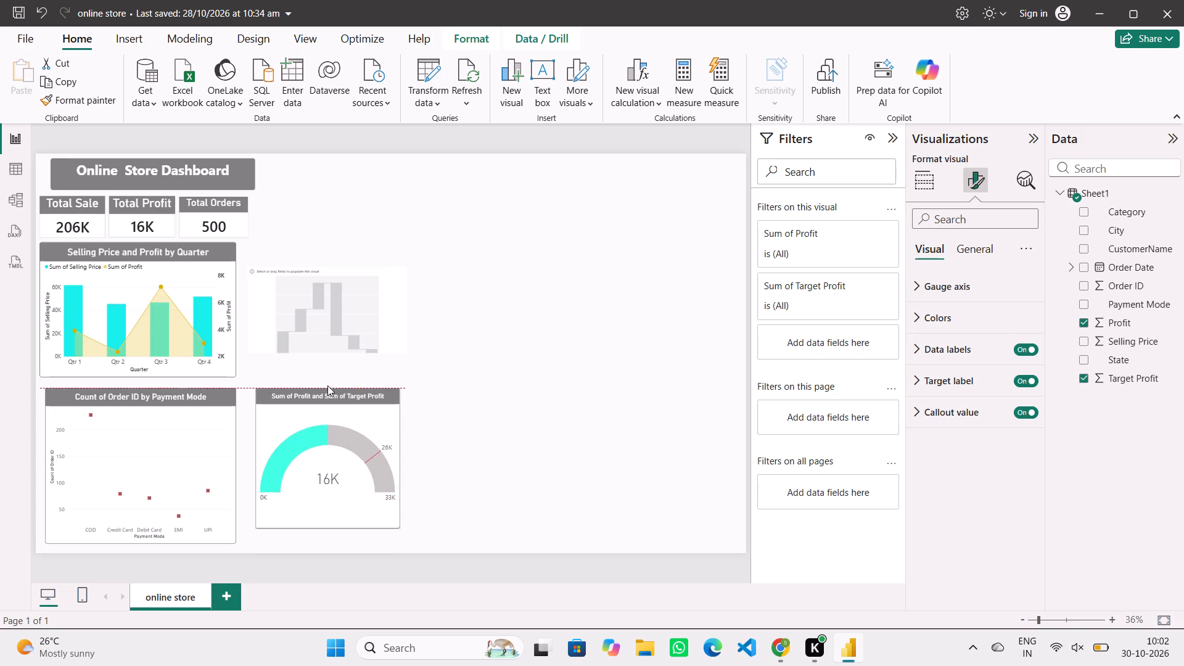
{"action": "left_click_drag", "start_coordinate": [327, 385], "coordinate": [328, 384]}
{"action": "left_click_drag", "start_coordinate": [311, 448], "coordinate": [303, 461]}
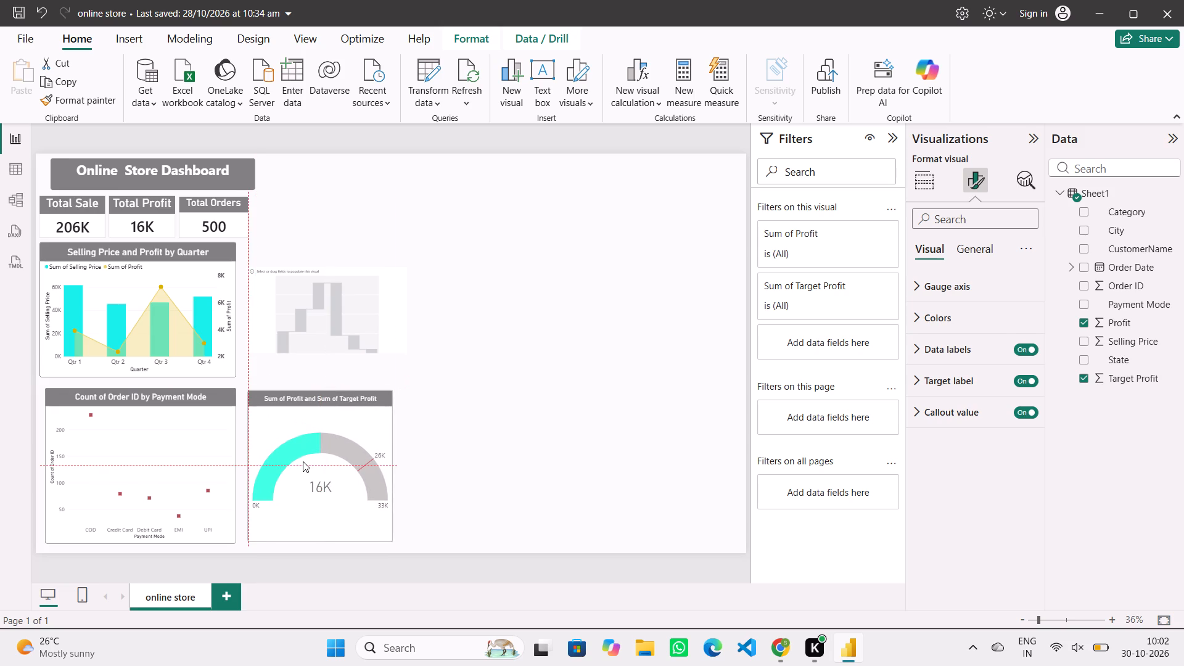
{"action": "left_click_drag", "start_coordinate": [303, 461], "coordinate": [294, 460]}
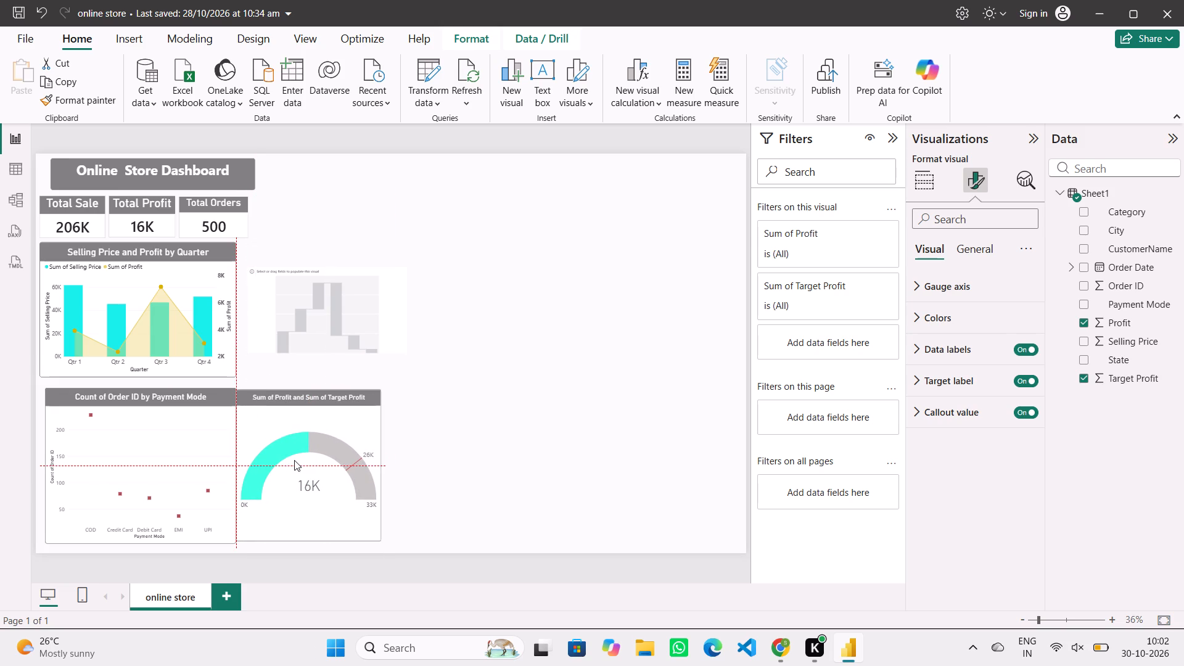
{"action": "left_click_drag", "start_coordinate": [294, 460], "coordinate": [298, 460]}
Enlarge the waterfall chart upwards, outwards and down to the quarterly chart's bottom edge, and shift it slightly away from that chart.
{"action": "left_click", "coordinate": [360, 321]}
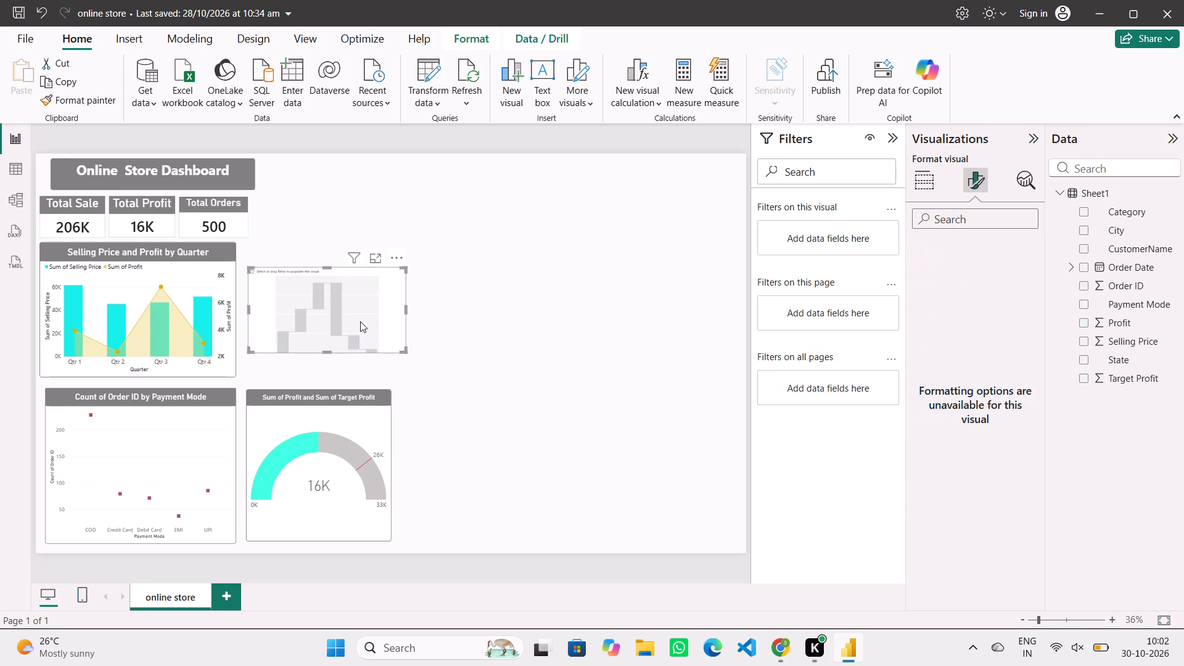
{"action": "left_click", "coordinate": [360, 321]}
{"action": "left_click_drag", "start_coordinate": [324, 265], "coordinate": [319, 297]}
{"action": "left_click", "coordinate": [319, 297]}
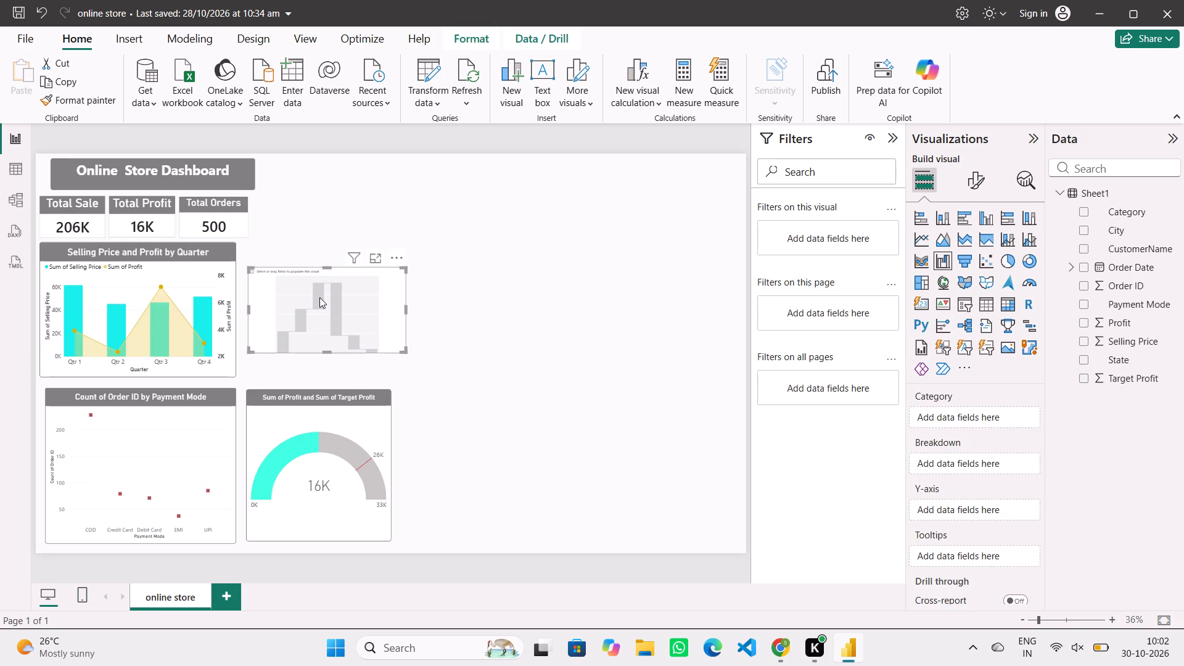
{"action": "left_click_drag", "start_coordinate": [331, 268], "coordinate": [331, 234]}
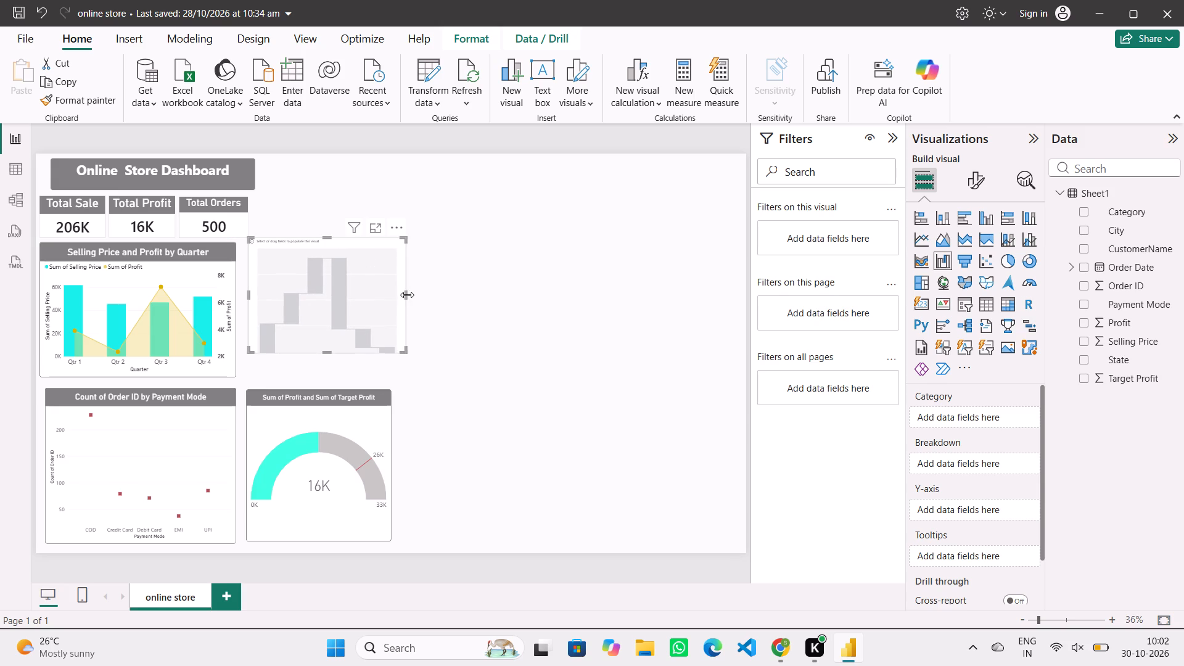
{"action": "left_click_drag", "start_coordinate": [407, 295], "coordinate": [504, 294]}
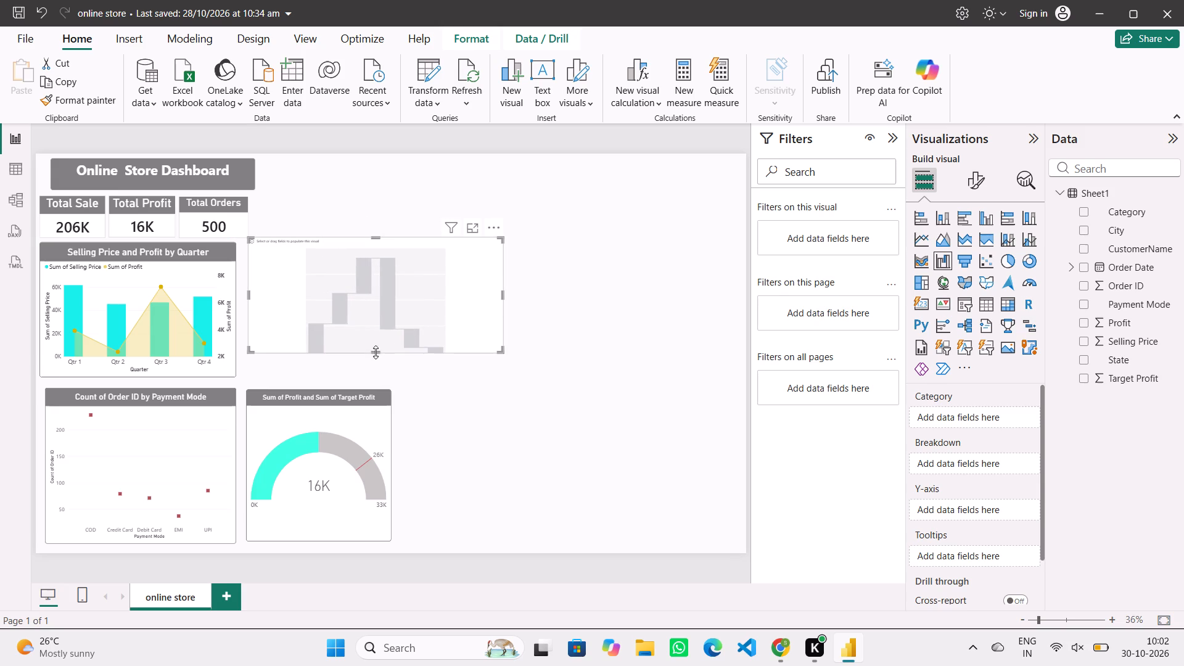
{"action": "left_click_drag", "start_coordinate": [376, 352], "coordinate": [372, 380]}
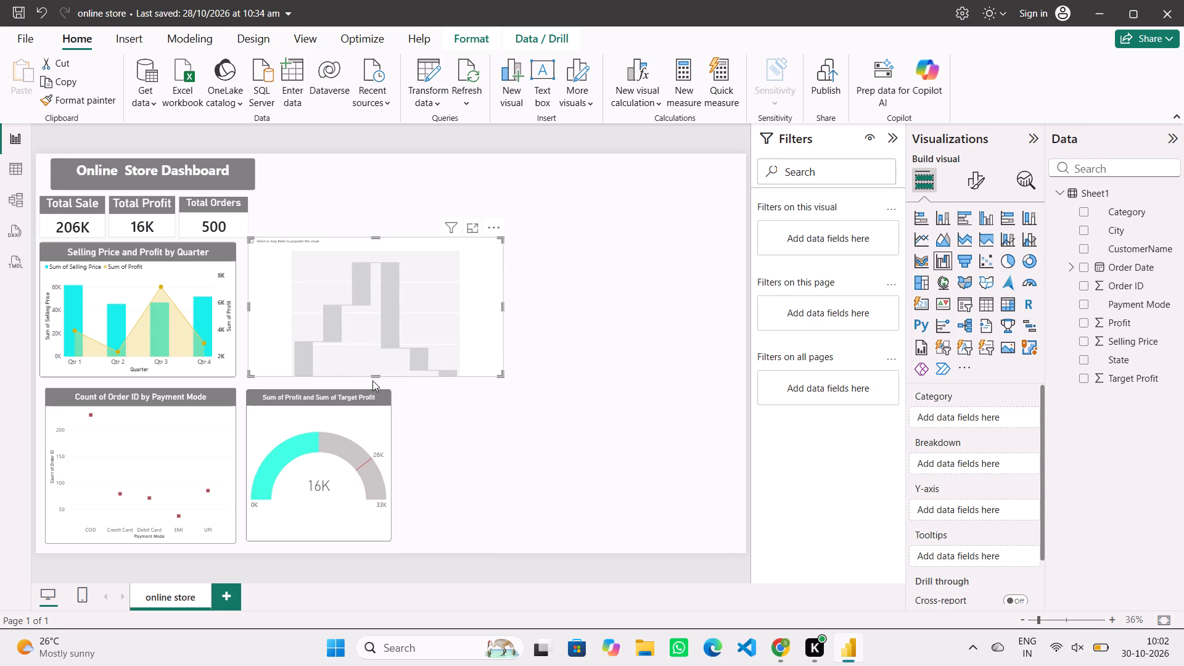
{"action": "left_click_drag", "start_coordinate": [388, 267], "coordinate": [397, 266]}
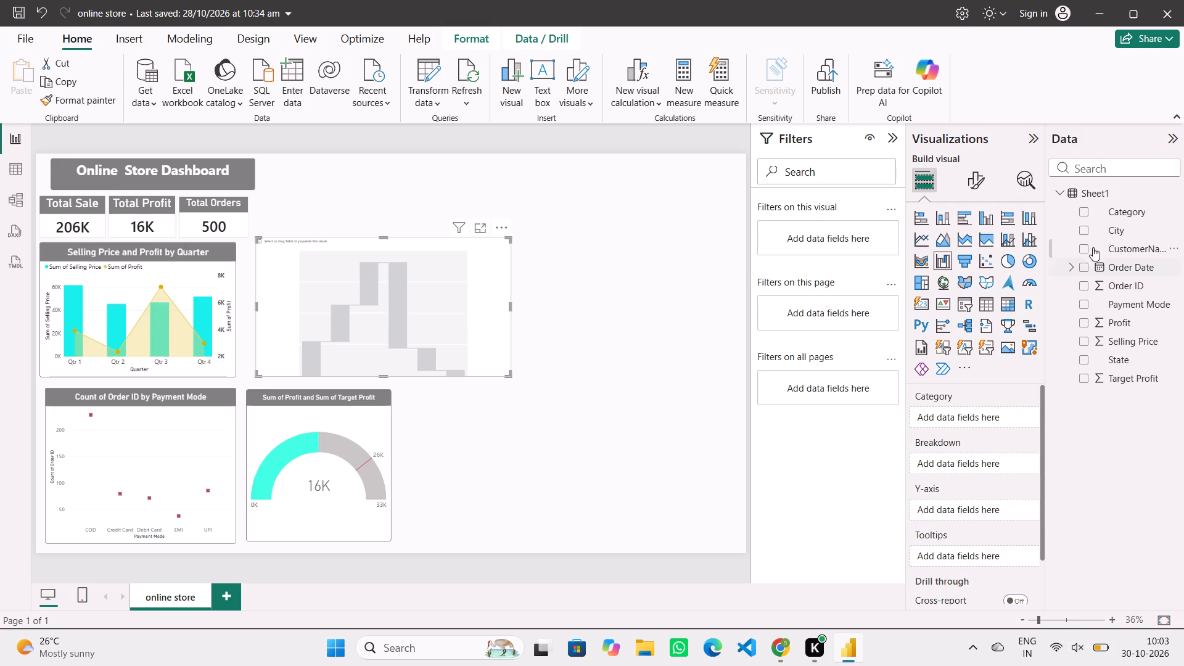
Populate the waterfall chart with Month from the Order Date hierarchy as category and Profit on the Y-axis.
{"action": "left_click", "coordinate": [1072, 266]}
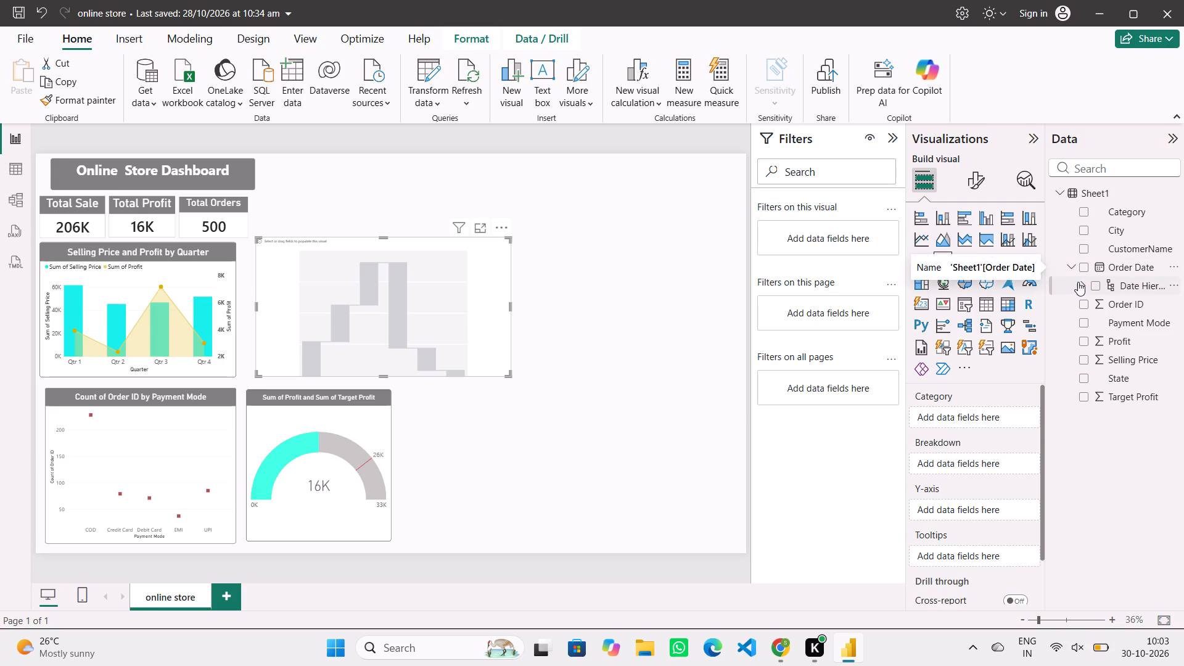
{"action": "left_click", "coordinate": [1082, 286]}
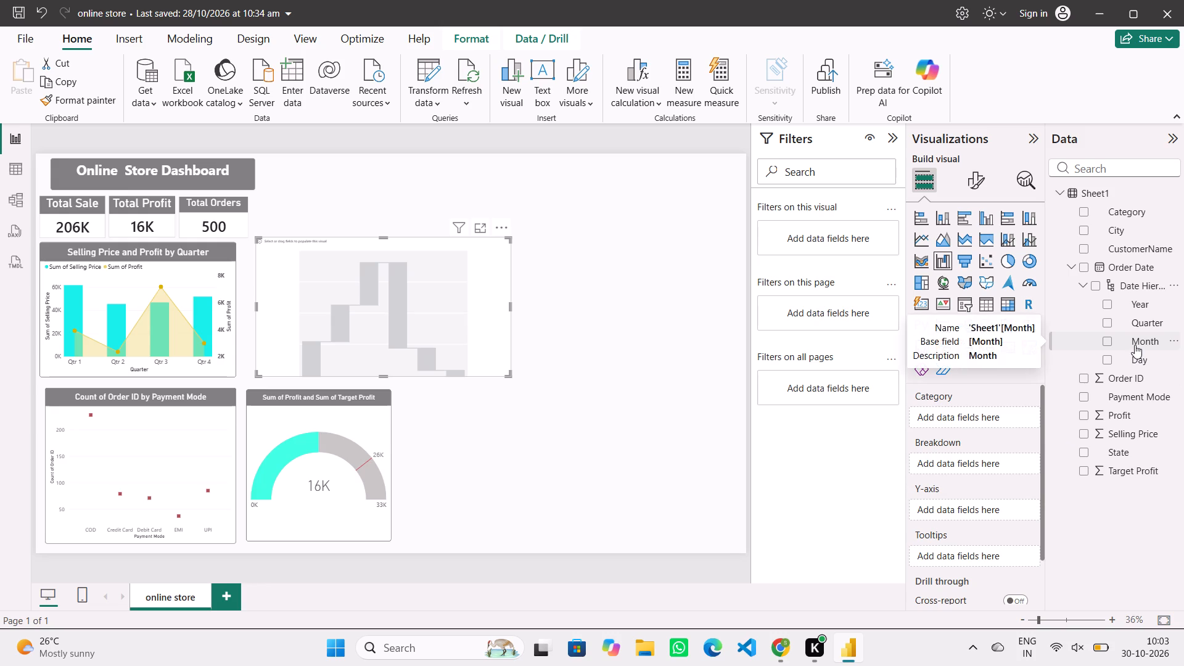
{"action": "scroll", "coordinate": [1004, 471], "scroll_direction": "down", "scroll_amount": 1}
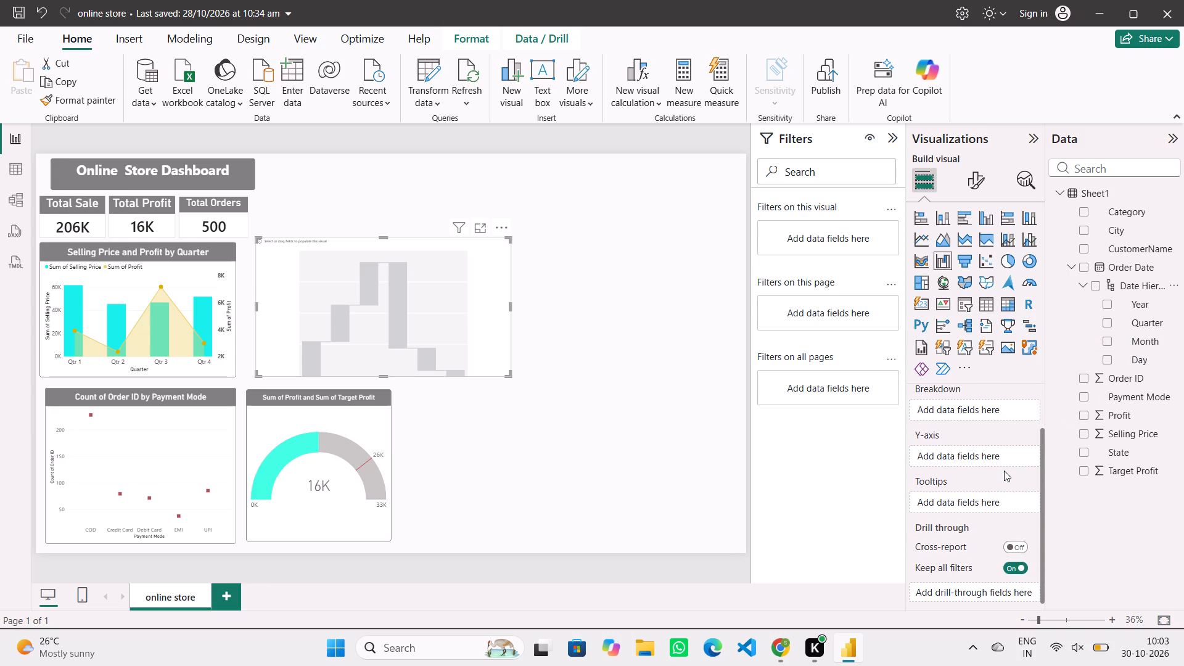
{"action": "scroll", "coordinate": [1004, 471], "scroll_direction": "down", "scroll_amount": 2}
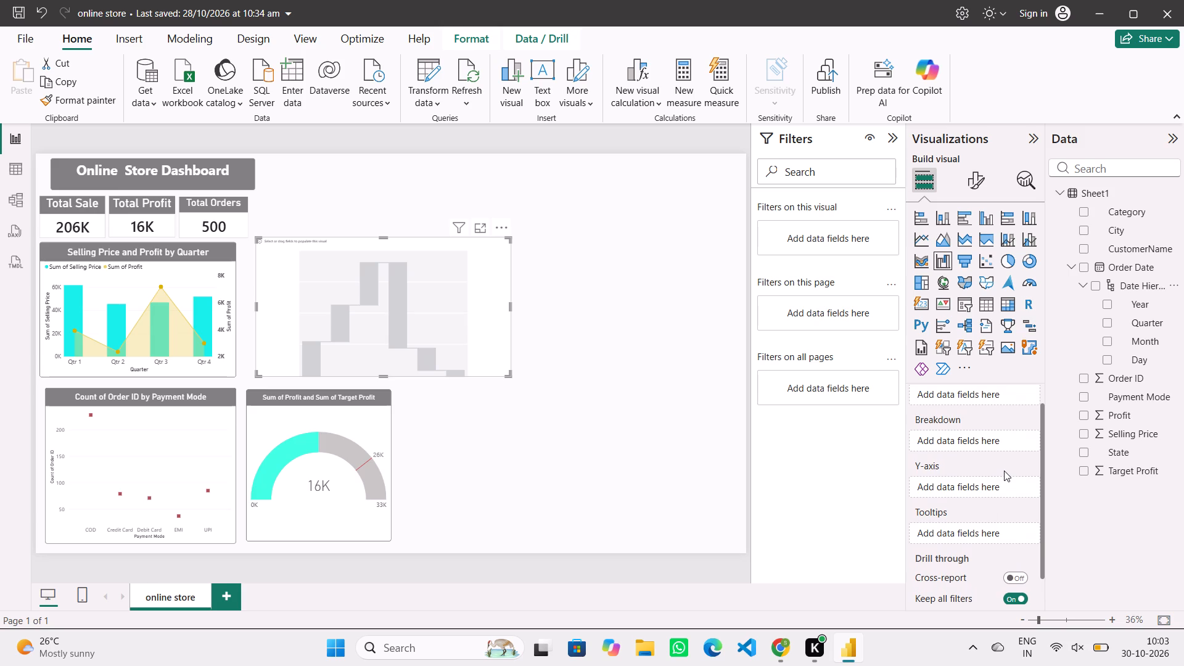
{"action": "scroll", "coordinate": [1004, 471], "scroll_direction": "up", "scroll_amount": 2}
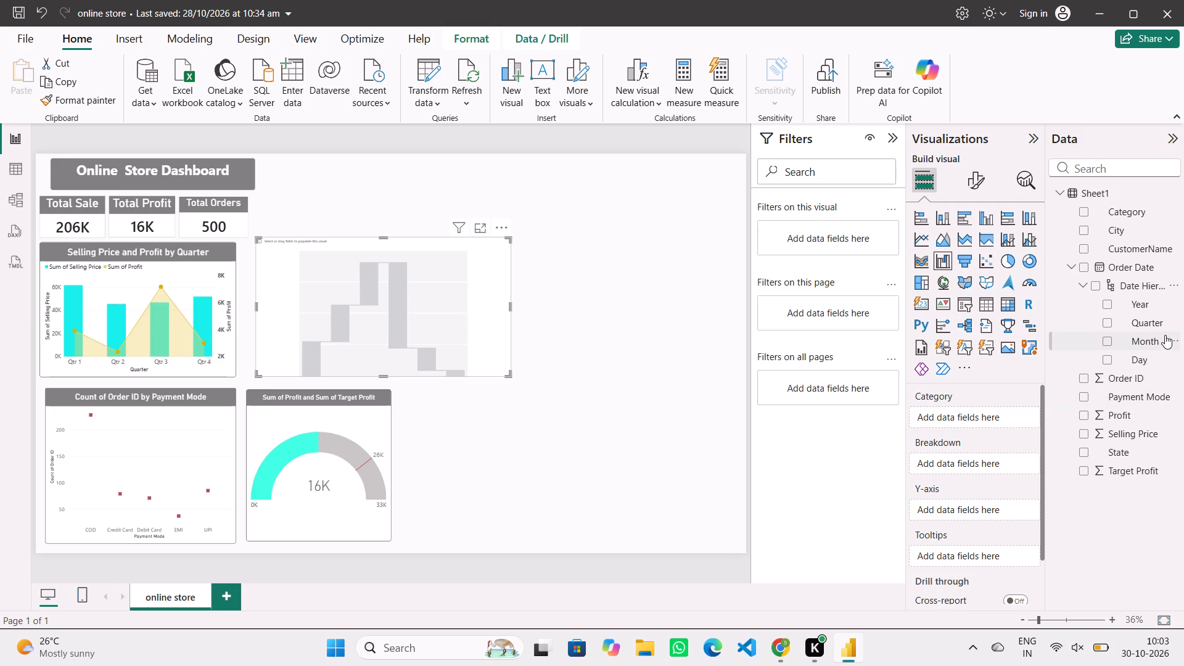
{"action": "left_click_drag", "start_coordinate": [1147, 336], "coordinate": [1040, 382]}
{"action": "left_click_drag", "start_coordinate": [1040, 382], "coordinate": [992, 412]}
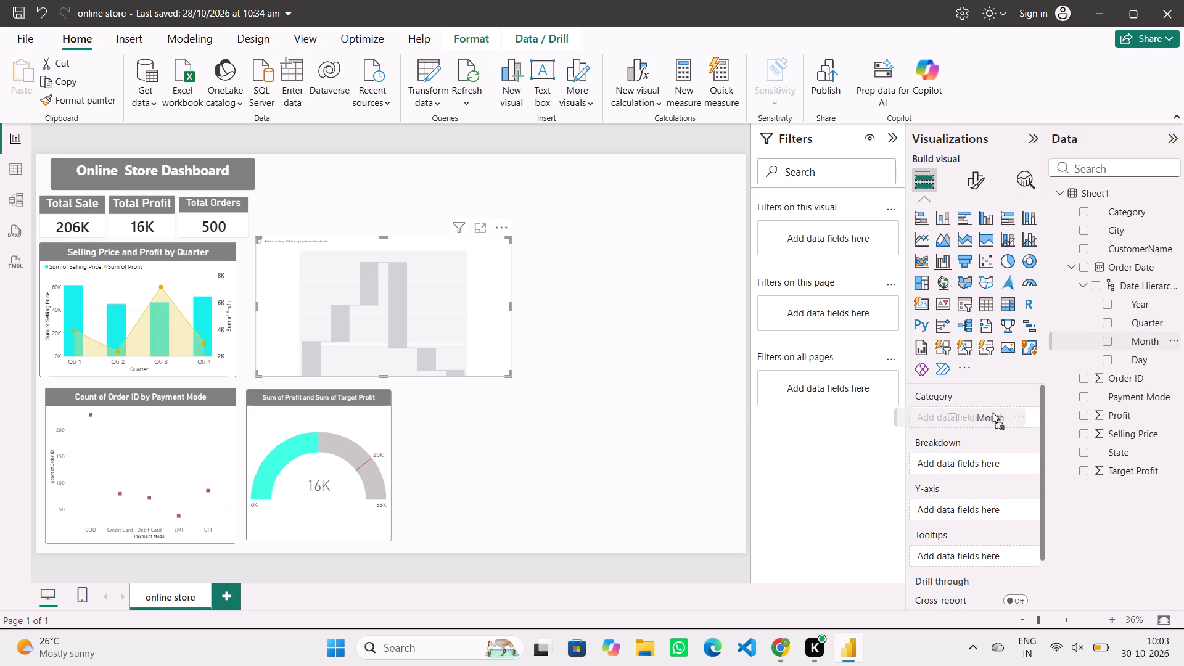
{"action": "left_click_drag", "start_coordinate": [992, 412], "coordinate": [993, 412]}
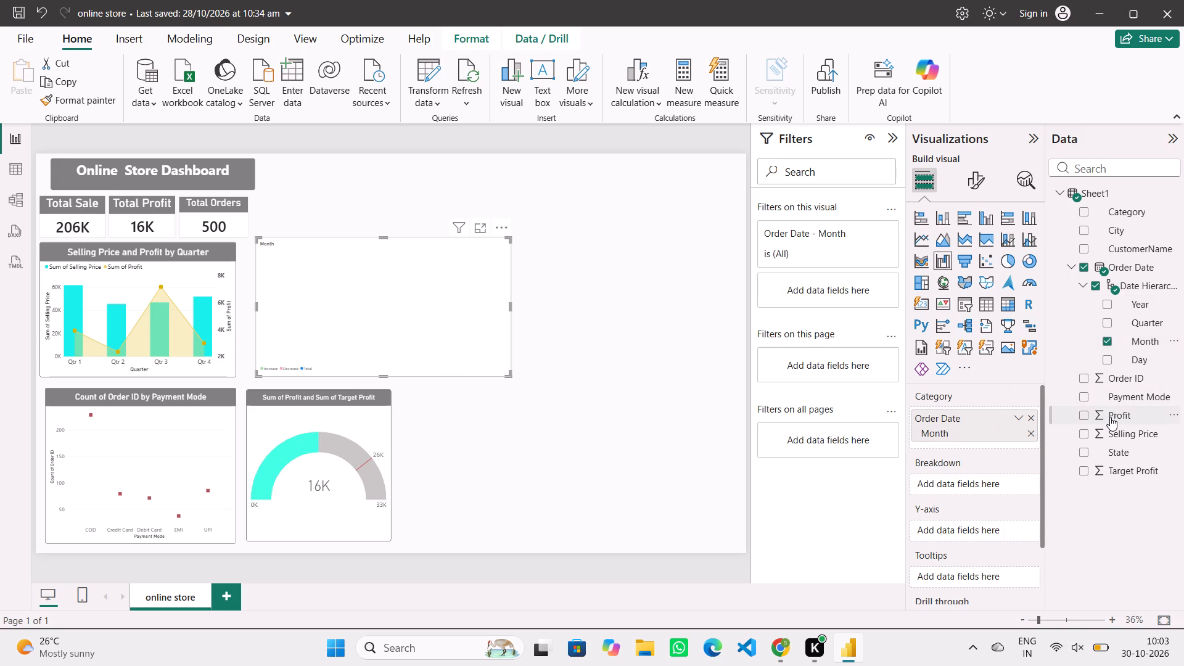
{"action": "left_click_drag", "start_coordinate": [1110, 417], "coordinate": [966, 529]}
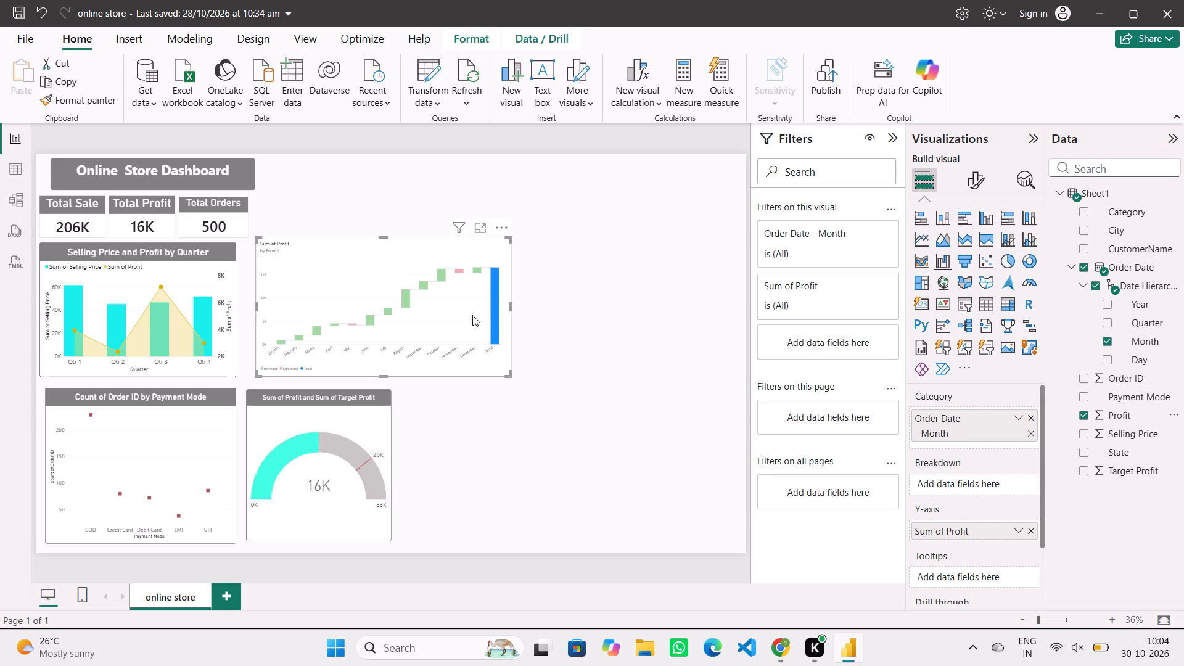
Make the waterfall chart slightly taller by raising its top edge to about the level of the KPI card values.
{"action": "left_click_drag", "start_coordinate": [384, 239], "coordinate": [384, 207]}
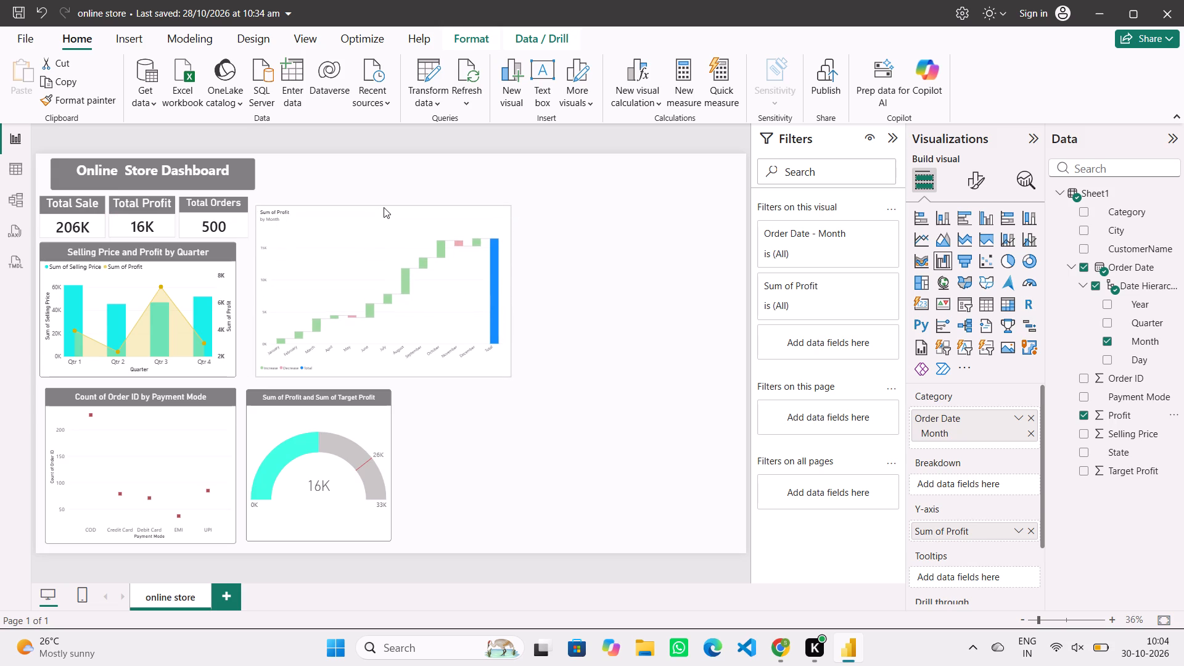
{"action": "left_click_drag", "start_coordinate": [384, 207], "coordinate": [388, 228]}
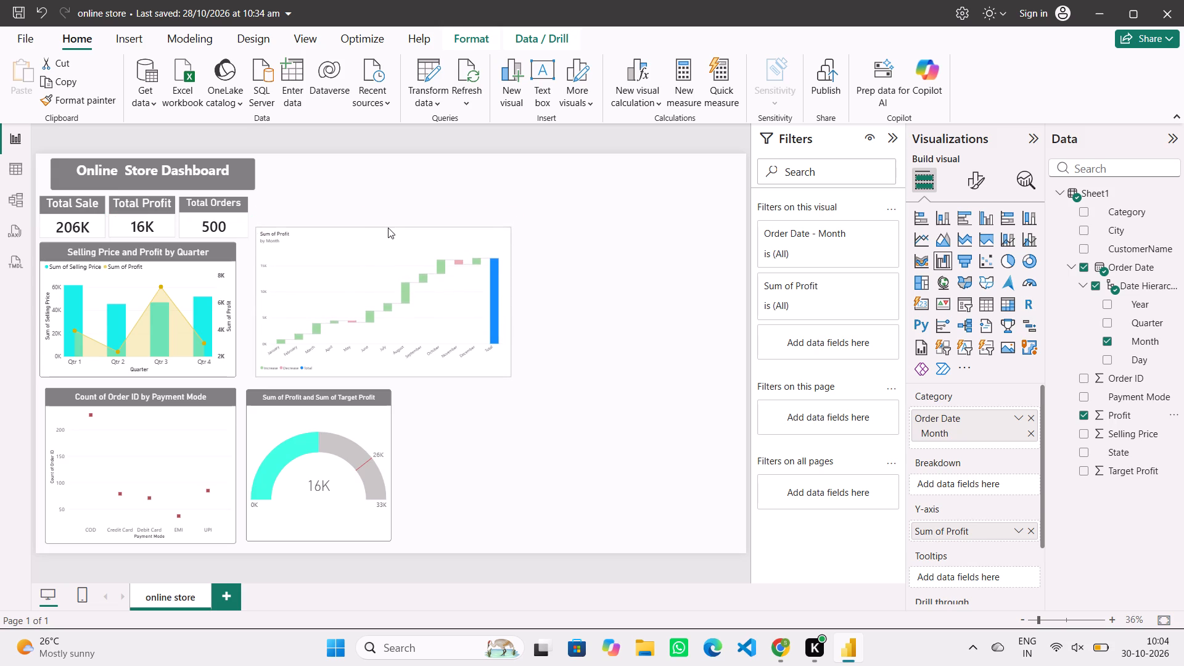
{"action": "left_click_drag", "start_coordinate": [388, 228], "coordinate": [389, 226]}
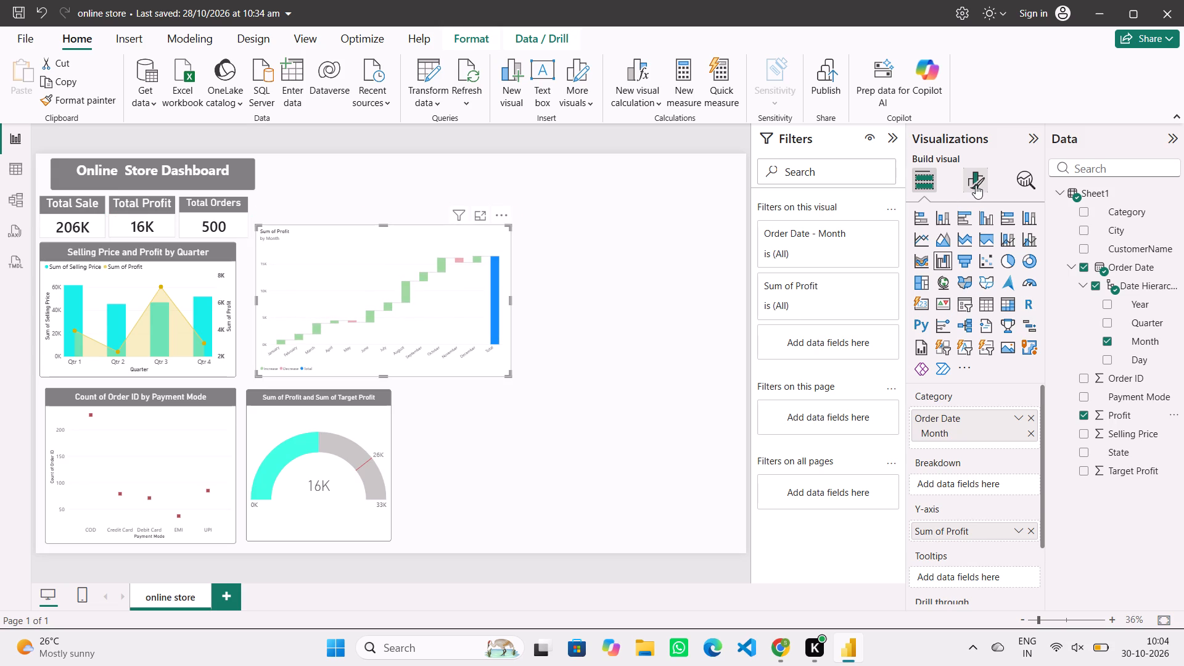
Turn off the waterfall chart's subtitle in its title settings.
{"action": "left_click", "coordinate": [976, 185]}
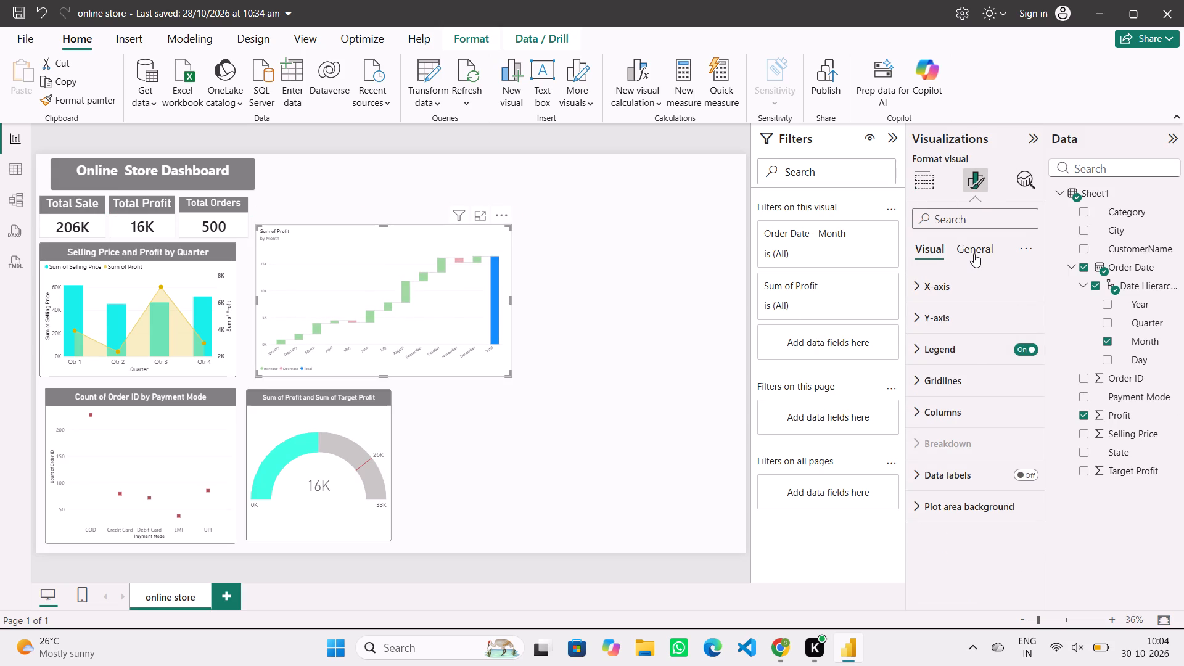
{"action": "left_click", "coordinate": [974, 253]}
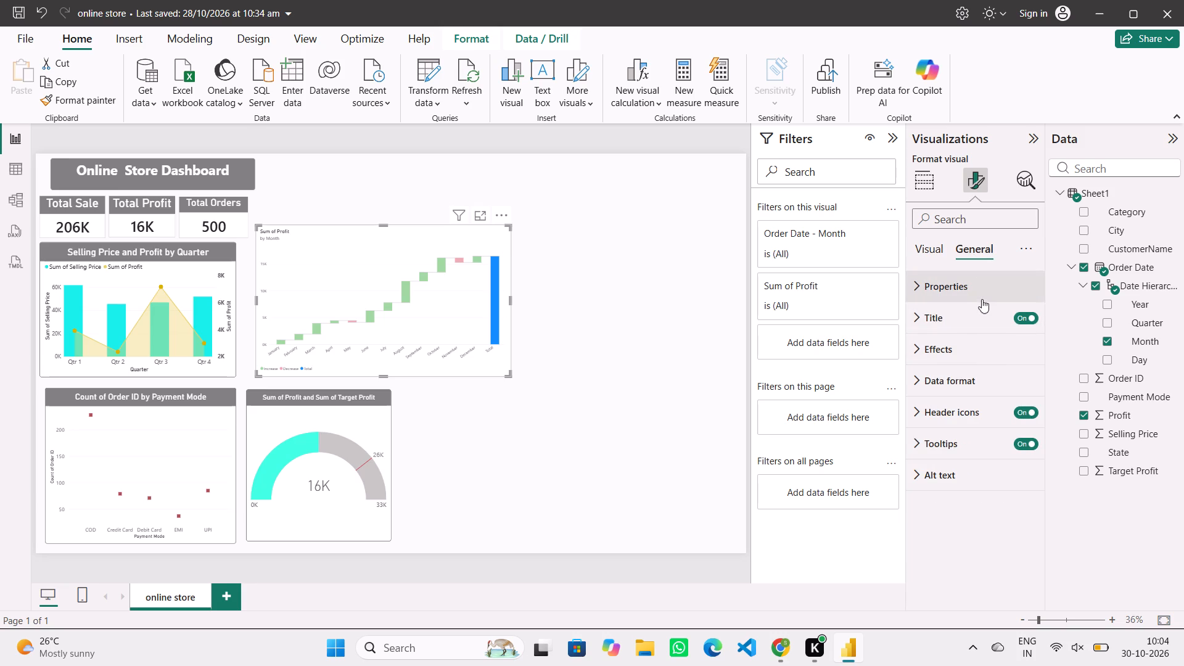
{"action": "left_click", "coordinate": [983, 312]}
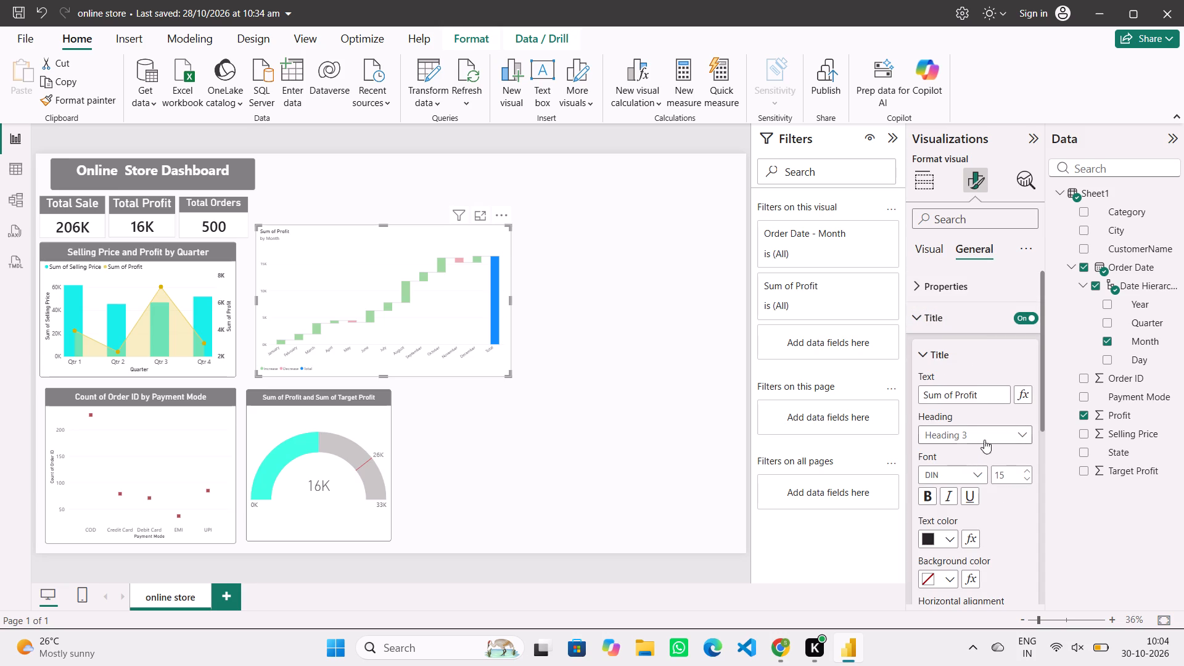
{"action": "scroll", "coordinate": [993, 505], "scroll_direction": "down", "scroll_amount": 2}
{"action": "left_click", "coordinate": [1014, 538]}
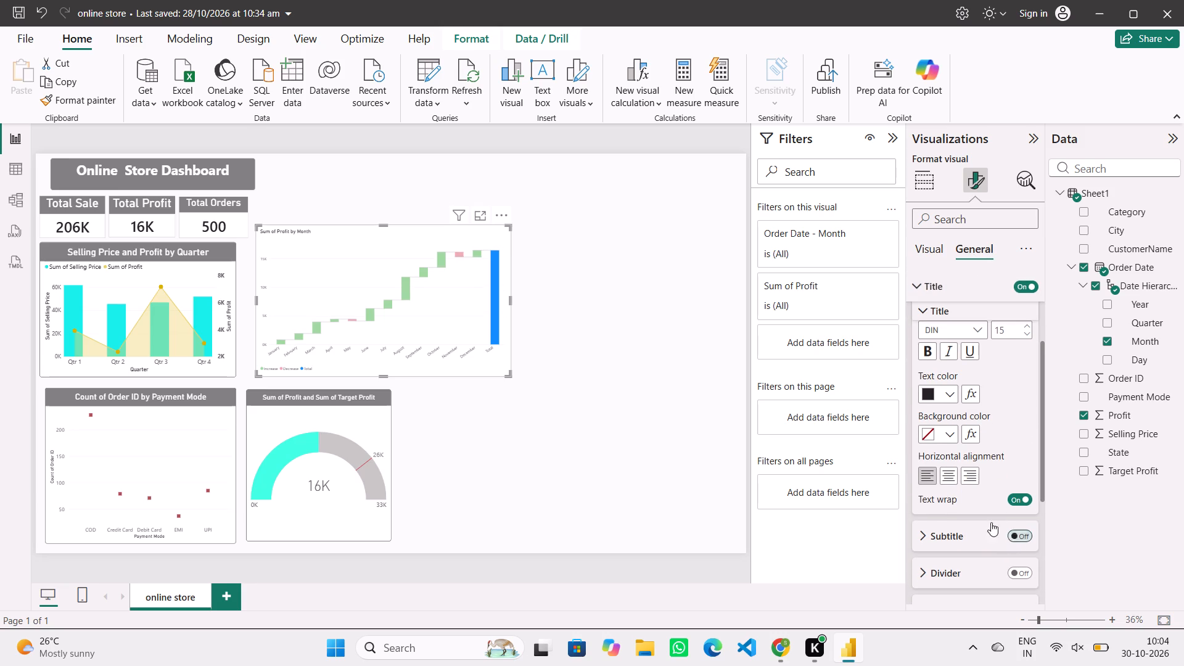
Centre the waterfall chart's title and set its font size to 30.
{"action": "left_click", "coordinate": [948, 483]}
{"action": "scroll", "coordinate": [961, 406], "scroll_direction": "up", "scroll_amount": 1}
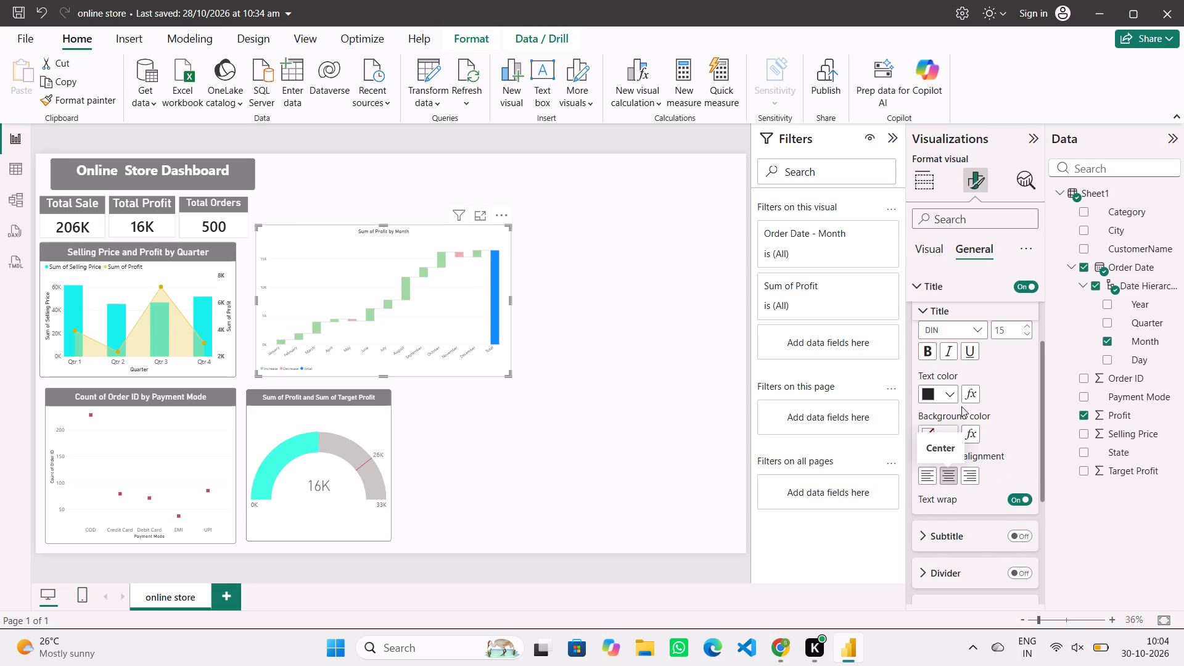
{"action": "scroll", "coordinate": [961, 406], "scroll_direction": "up", "scroll_amount": 1}
{"action": "left_click", "coordinate": [1003, 393]}
{"action": "key", "text": "BackSpace"}
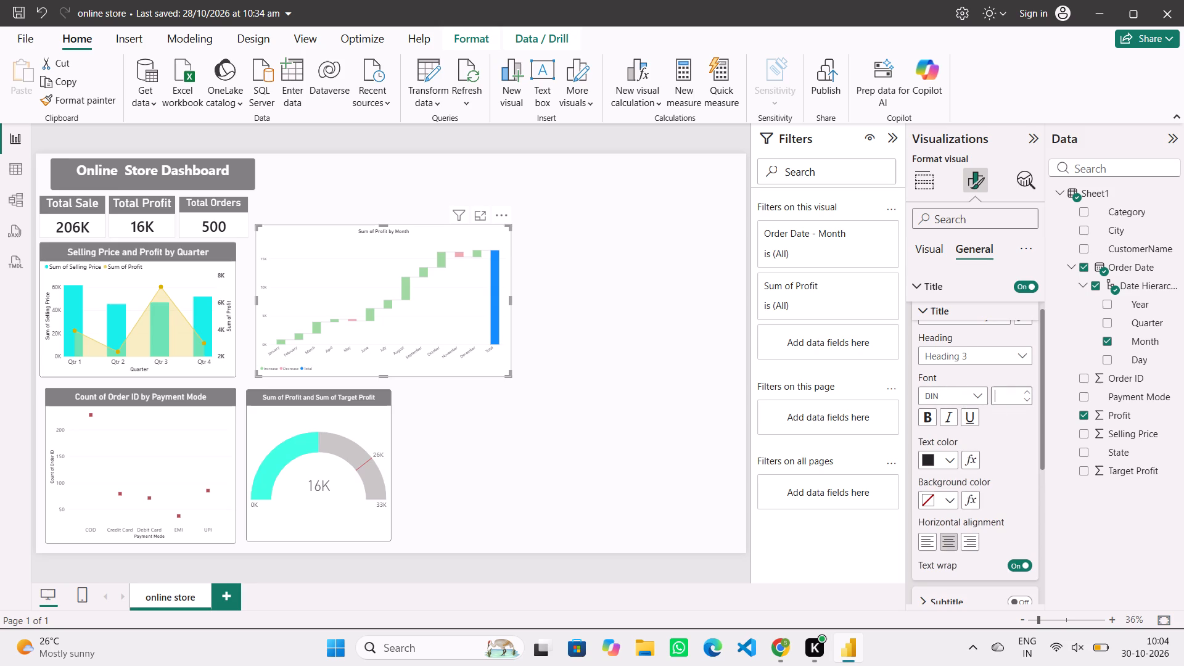
{"action": "type", "text": "30"}
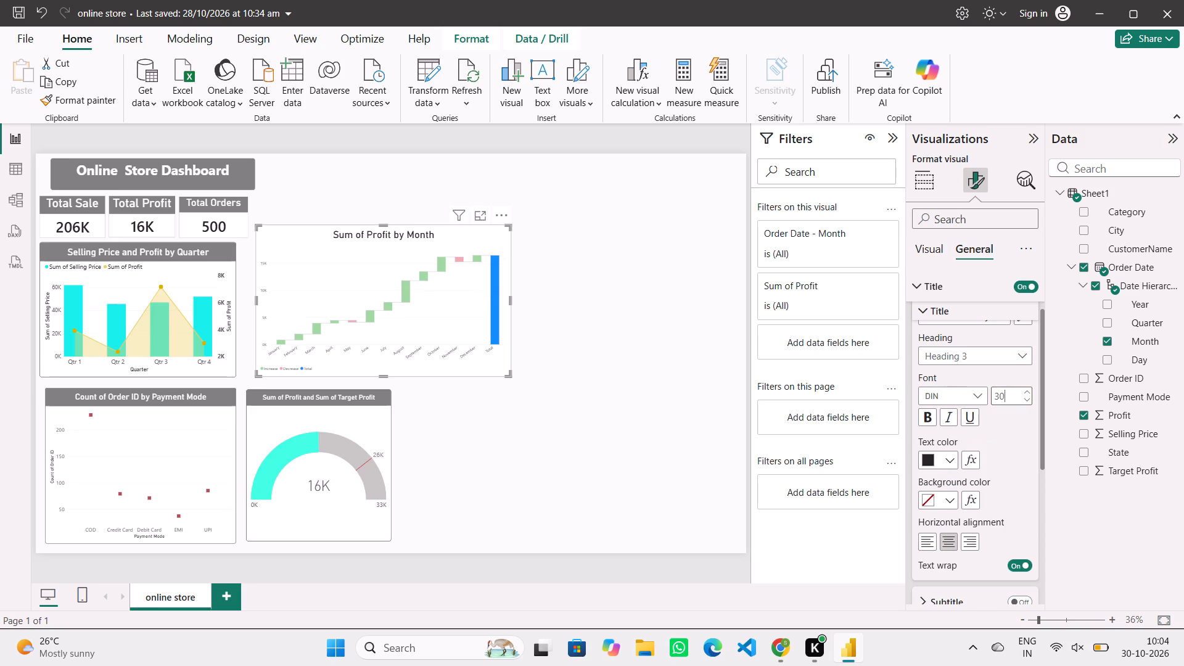
Give the waterfall chart's title white text on a grey background, matching the other visuals.
{"action": "left_click", "coordinate": [952, 455]}
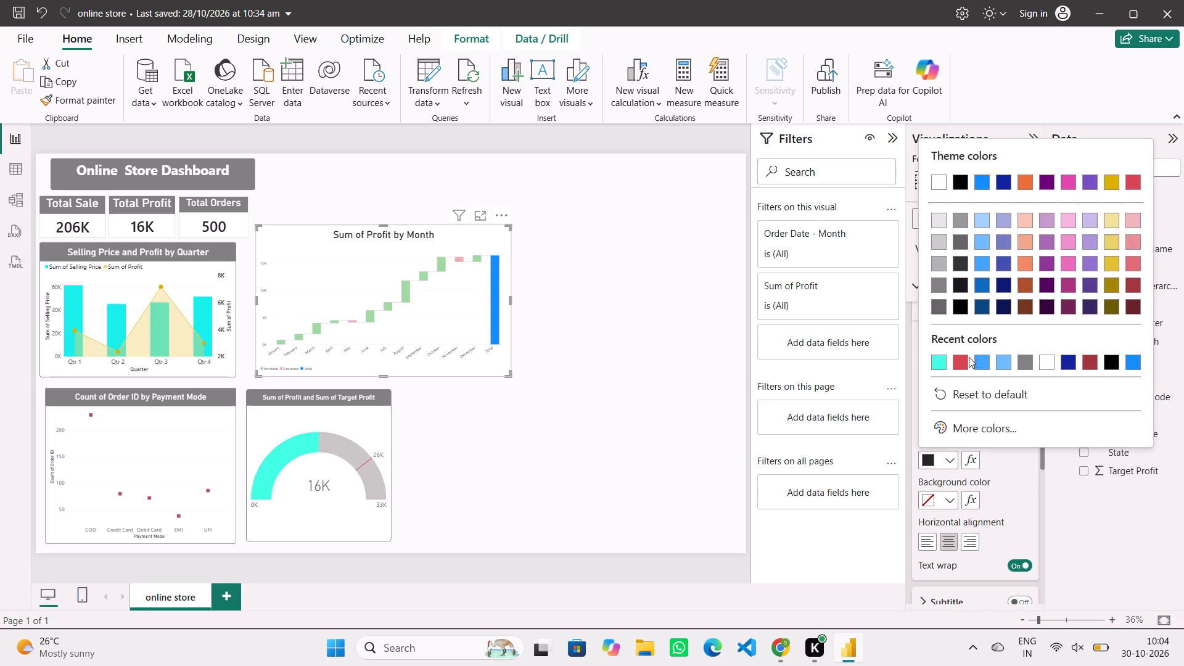
{"action": "left_click", "coordinate": [1051, 362]}
{"action": "left_click", "coordinate": [953, 499]}
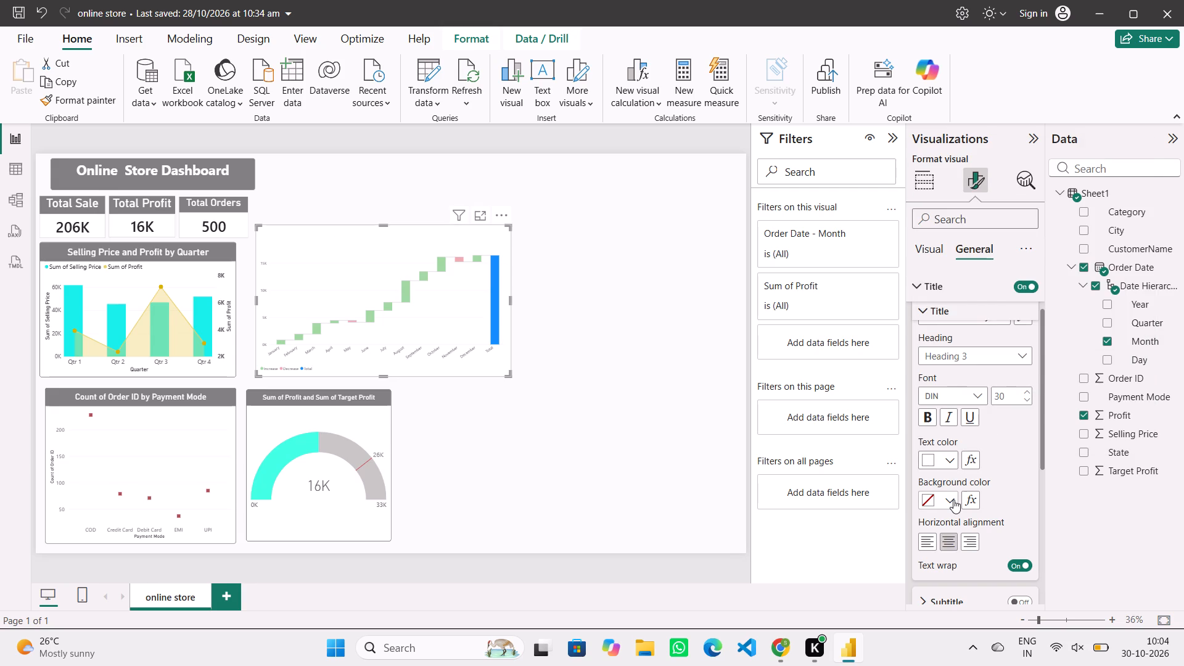
{"action": "left_click", "coordinate": [1047, 364]}
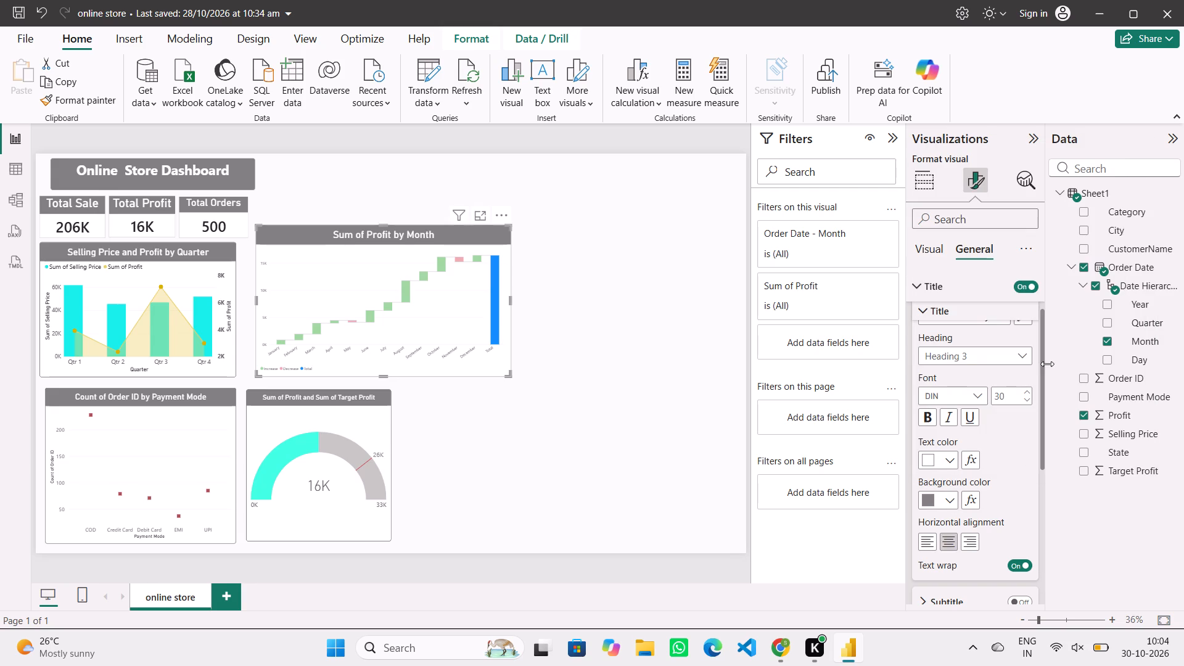
Enlarge the waterfall chart's X-axis values, trying font sizes 20 and 18 before settling on 17.
{"action": "left_click", "coordinate": [937, 249]}
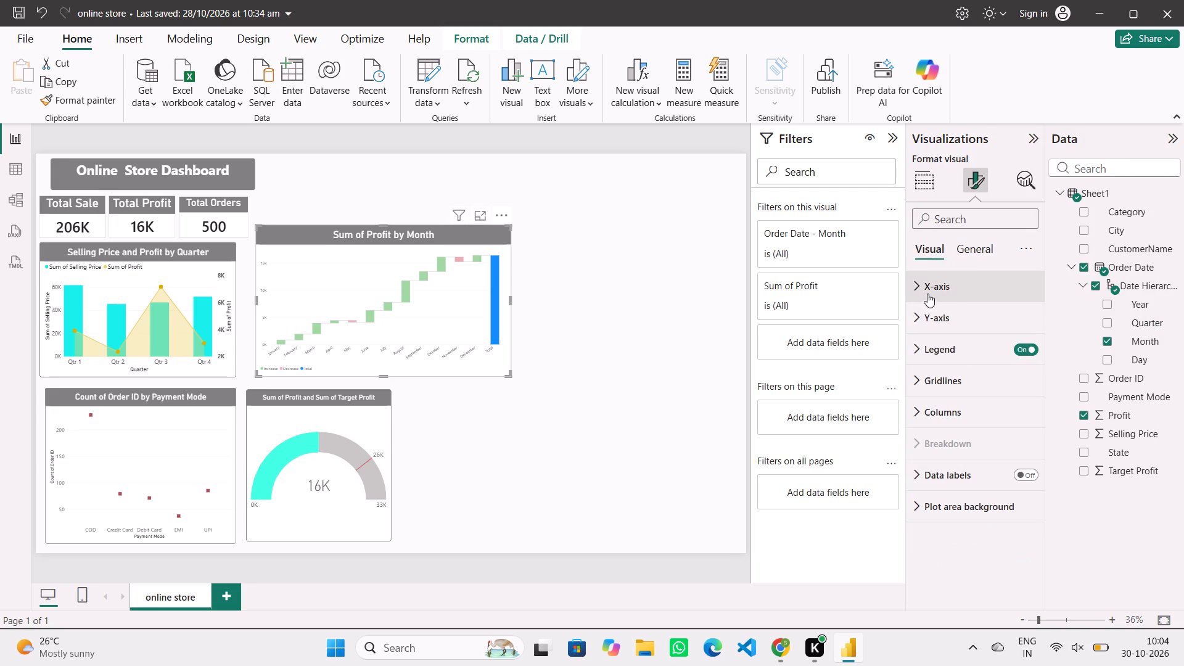
{"action": "left_click", "coordinate": [955, 283]}
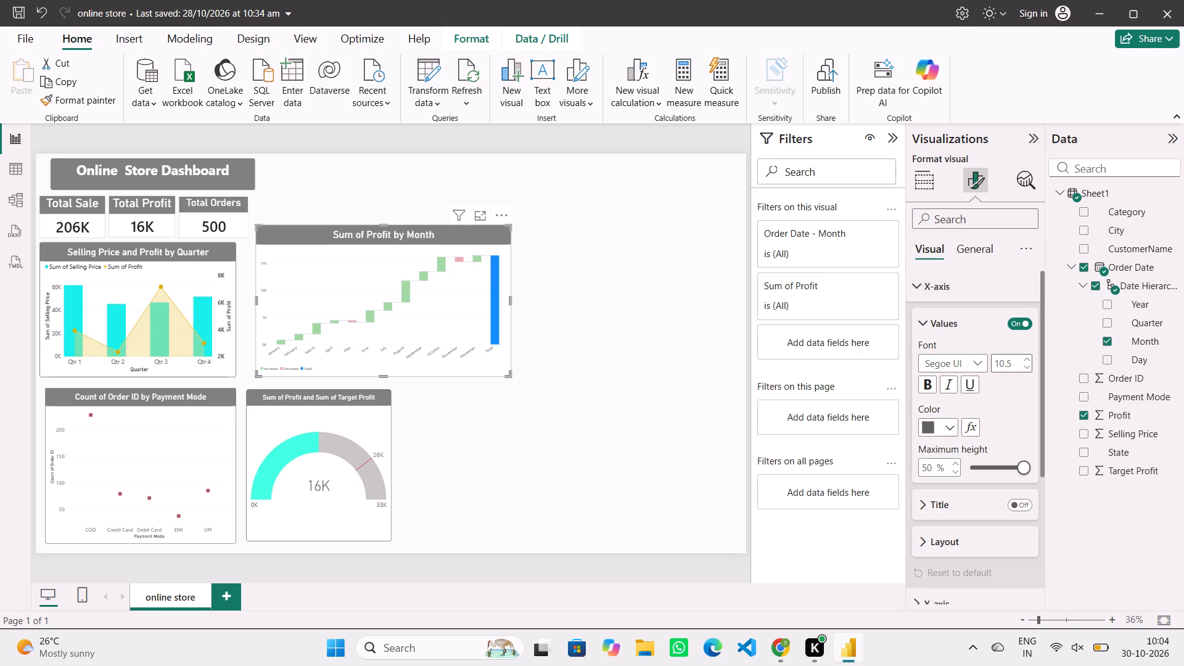
{"action": "left_click", "coordinate": [1013, 361]}
{"action": "key", "text": "BackSpace"}
{"action": "key", "text": "1"}
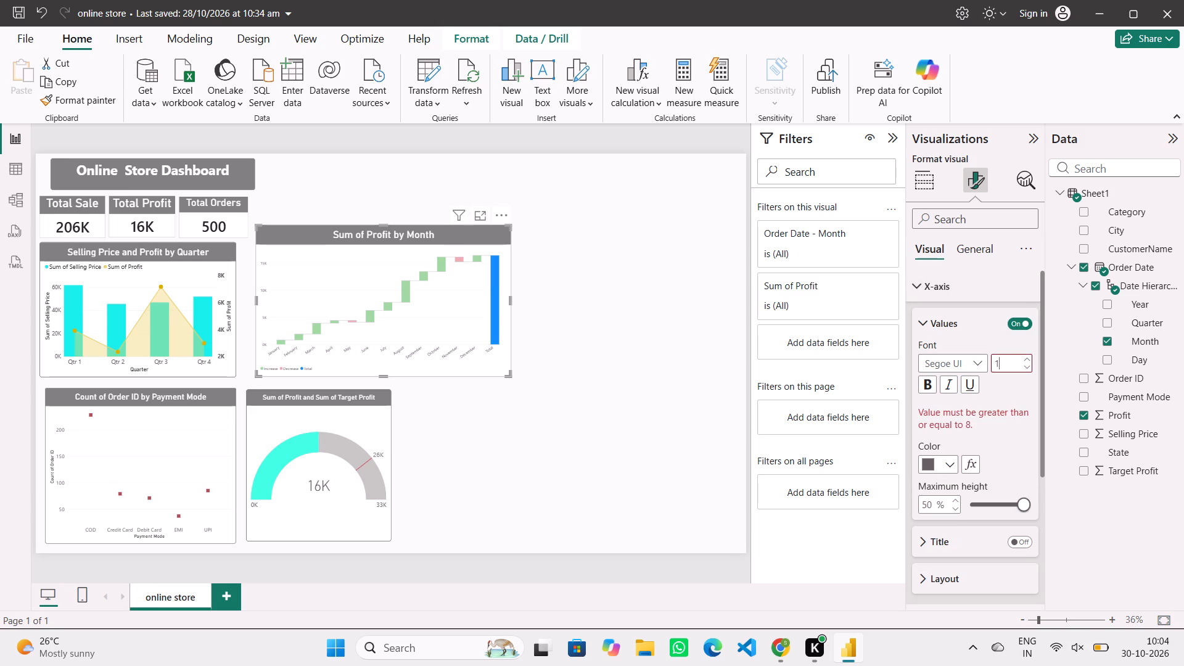
{"action": "key", "text": "BackSpace"}
{"action": "type", "text": "20"}
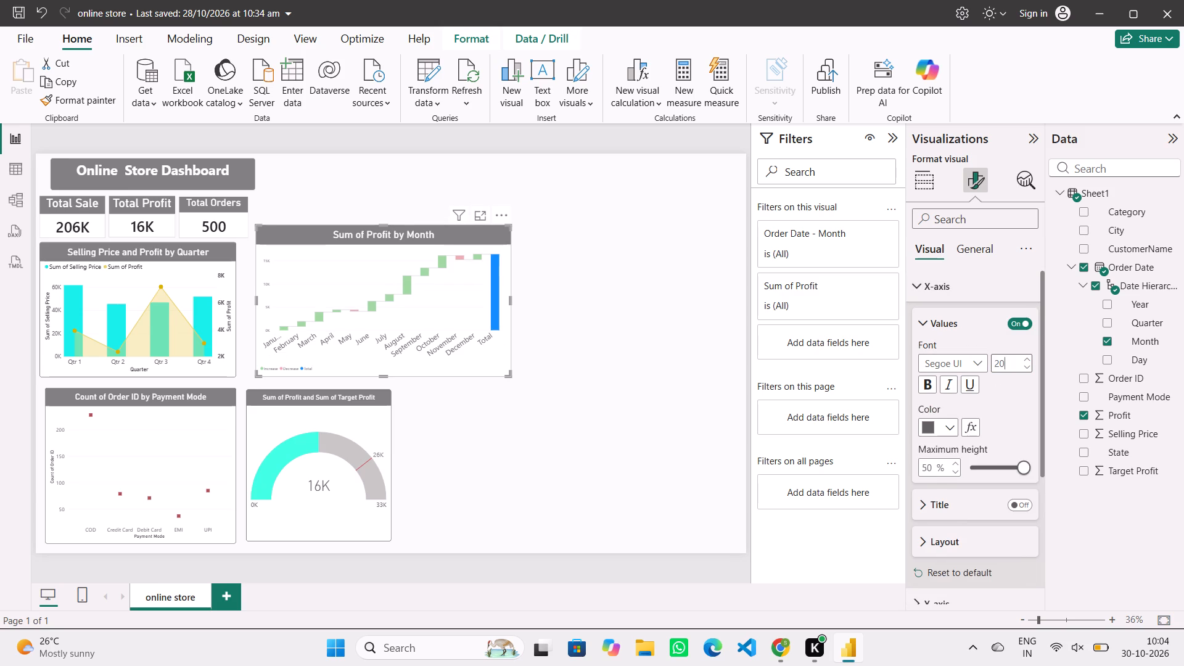
{"action": "key", "text": "BackSpace"}
{"action": "key", "text": "BackSpace"}
{"action": "key", "text": "1"}
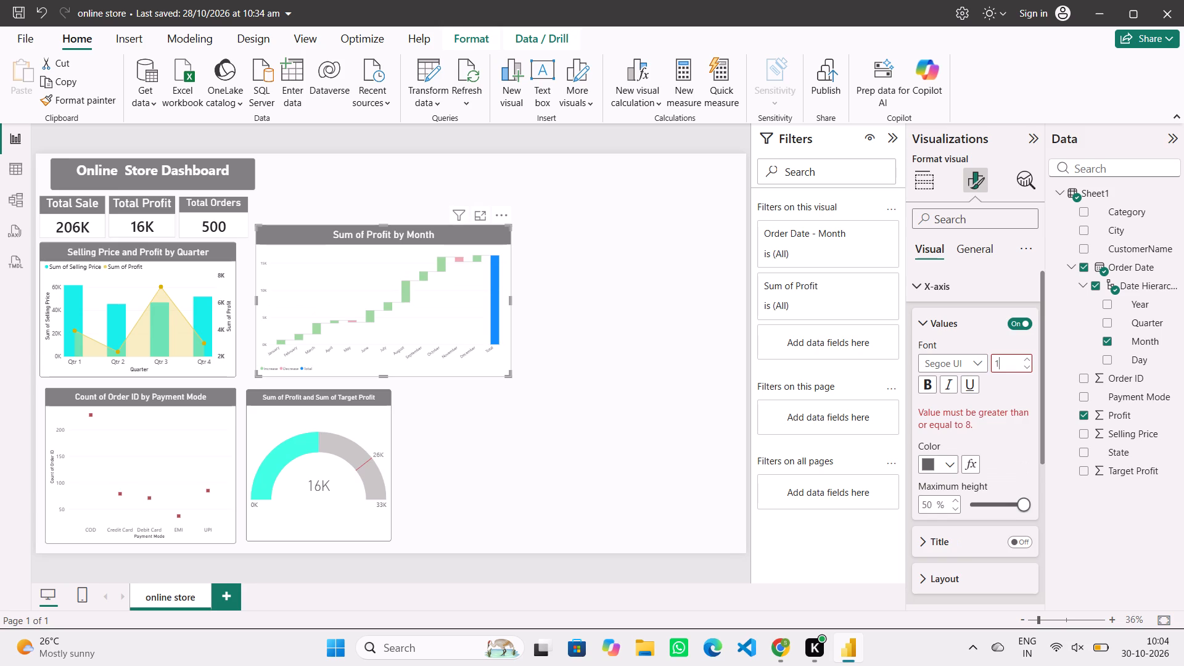
{"action": "key", "text": "8"}
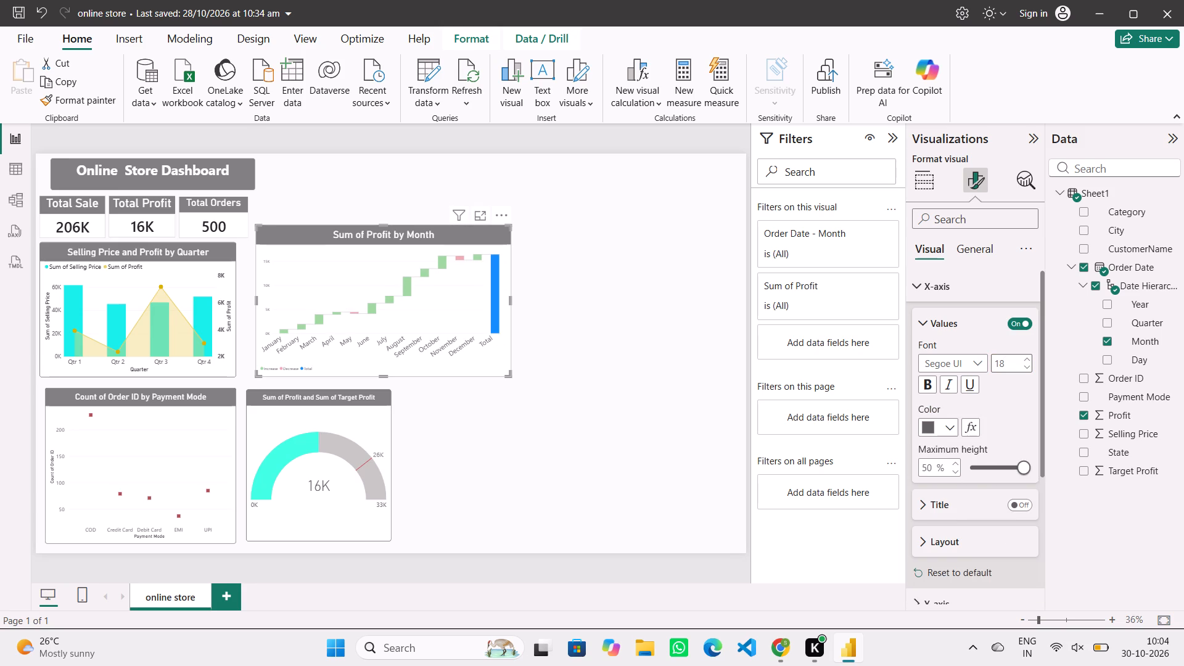
{"action": "key", "text": "BackSpace"}
{"action": "key", "text": "7"}
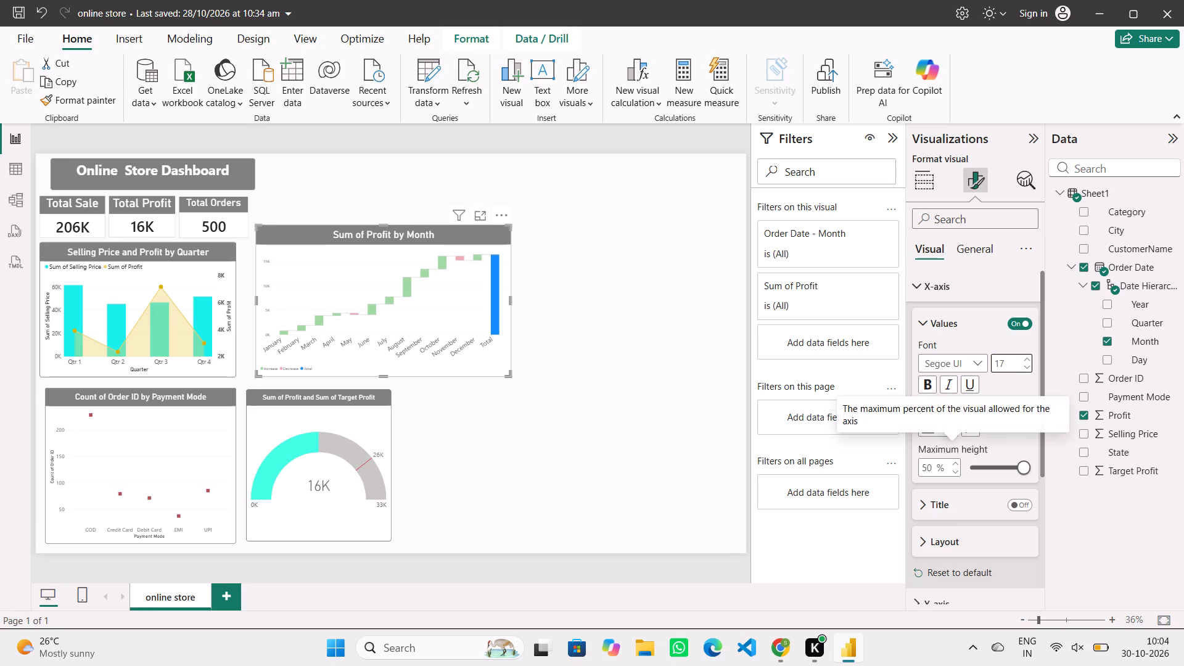
Set the font size of the waterfall chart's Y-axis values to 18.
{"action": "scroll", "coordinate": [961, 508], "scroll_direction": "down", "scroll_amount": 1}
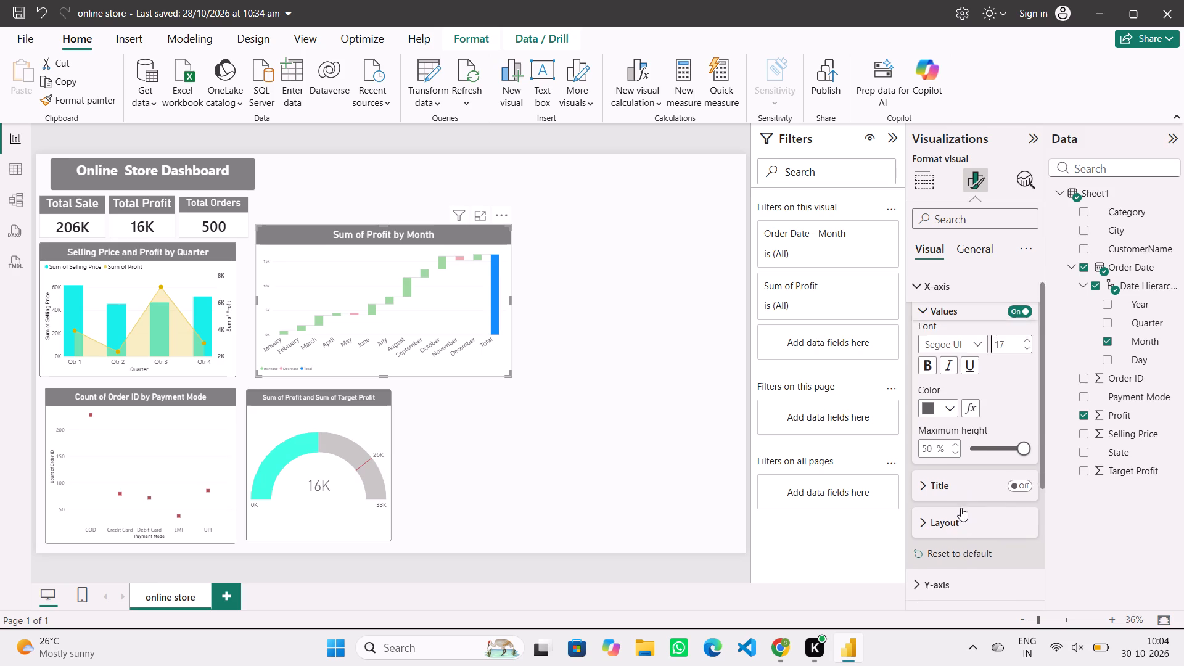
{"action": "scroll", "coordinate": [961, 508], "scroll_direction": "down", "scroll_amount": 1}
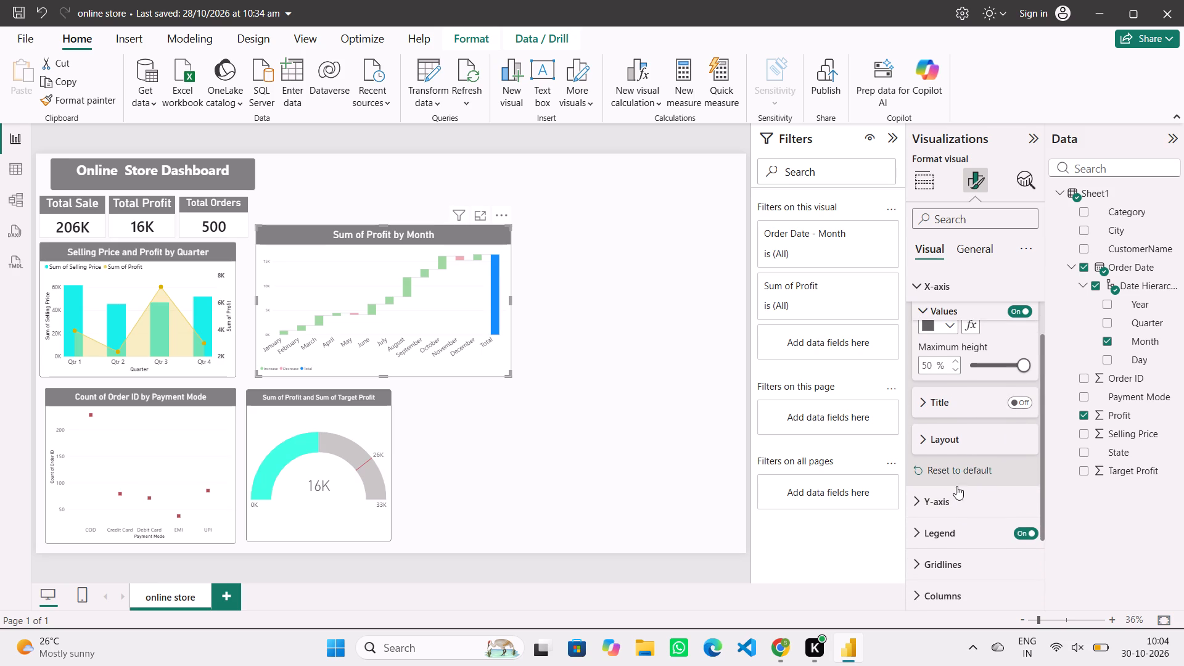
{"action": "left_click", "coordinate": [950, 503]}
{"action": "scroll", "coordinate": [953, 526], "scroll_direction": "down", "scroll_amount": 5}
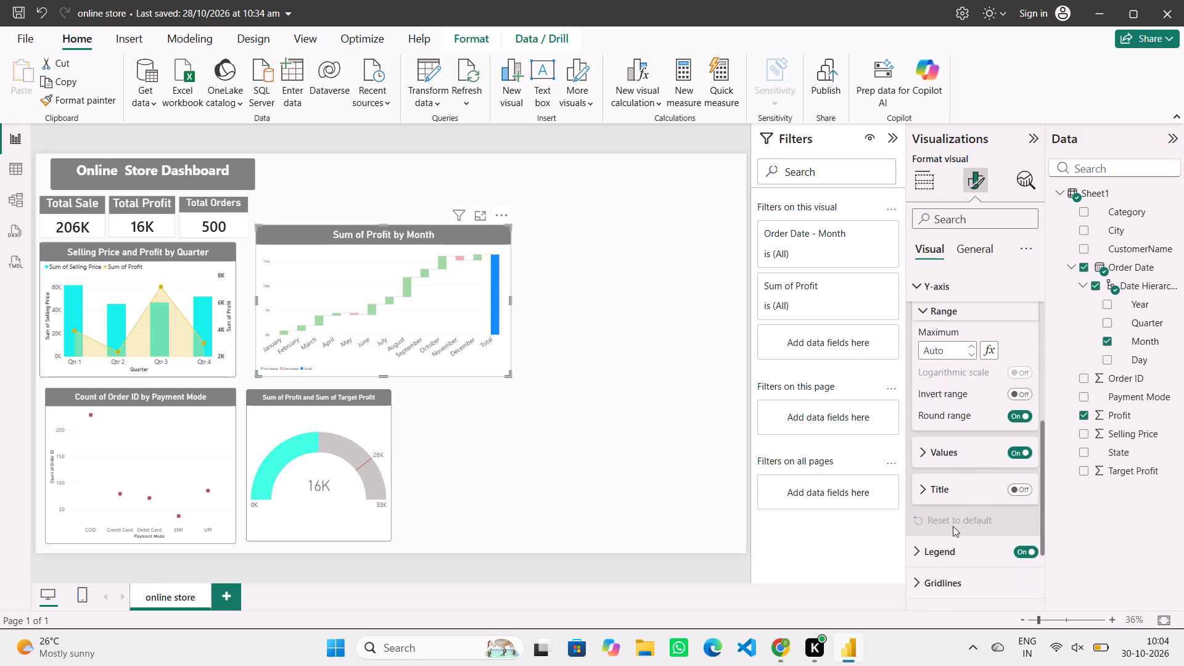
{"action": "left_click", "coordinate": [973, 441]}
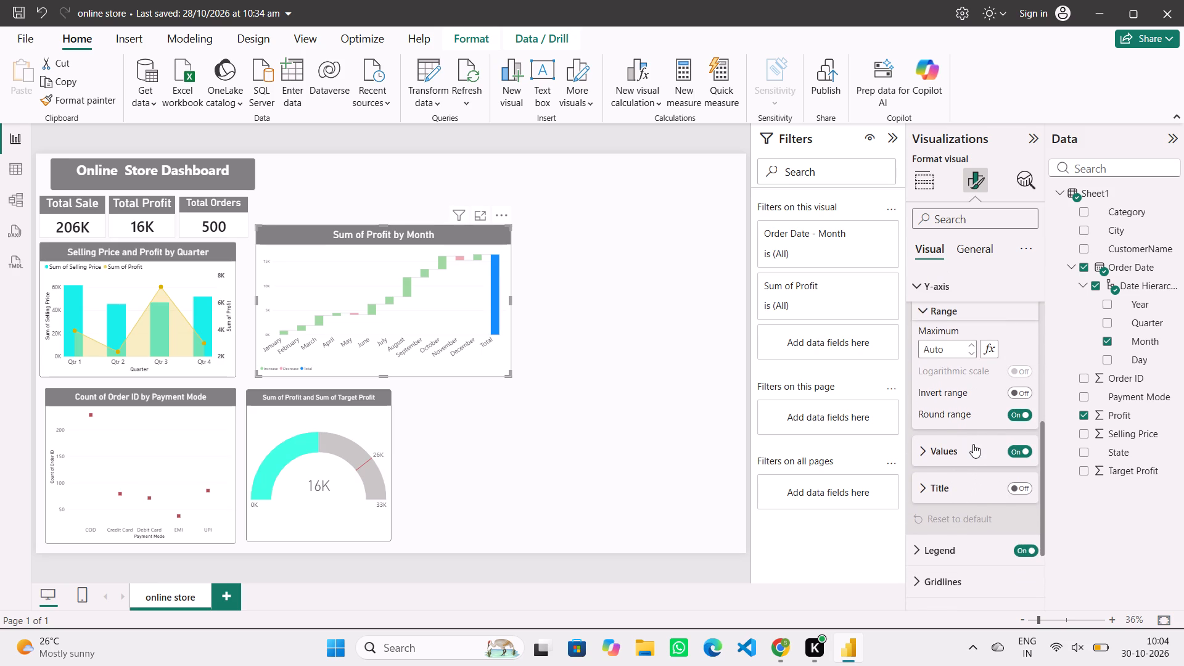
{"action": "left_click", "coordinate": [973, 450]}
{"action": "scroll", "coordinate": [973, 450], "scroll_direction": "down", "scroll_amount": 1}
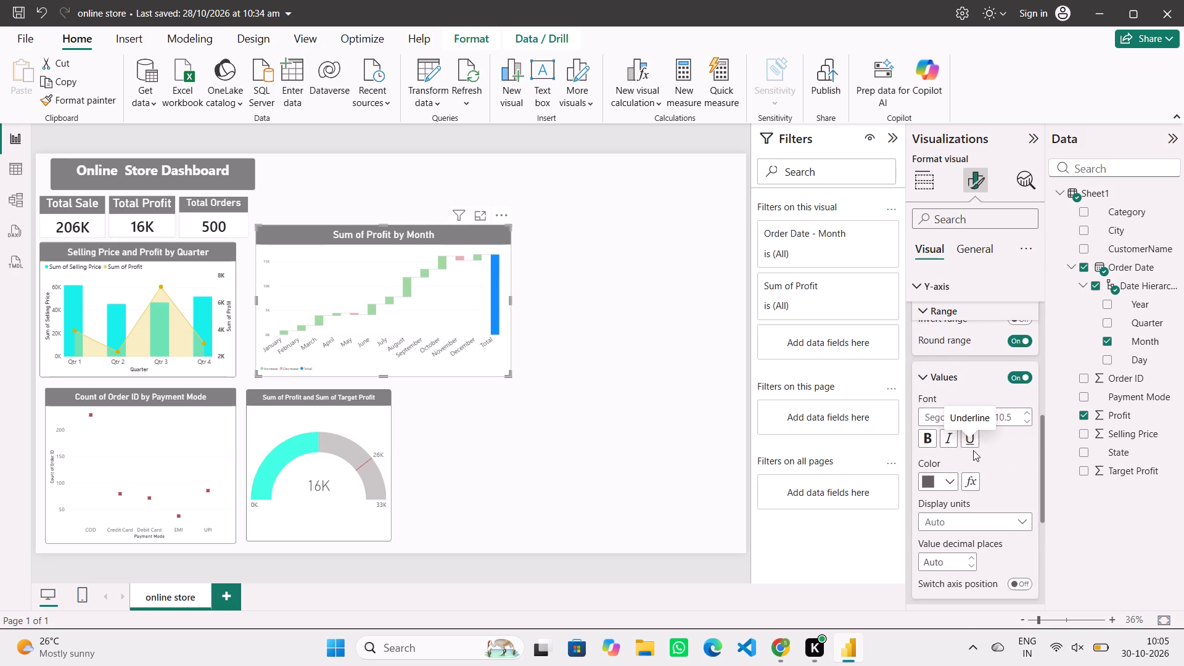
{"action": "scroll", "coordinate": [973, 450], "scroll_direction": "down", "scroll_amount": 1}
{"action": "left_click", "coordinate": [1016, 404]}
{"action": "key", "text": "BackSpace"}
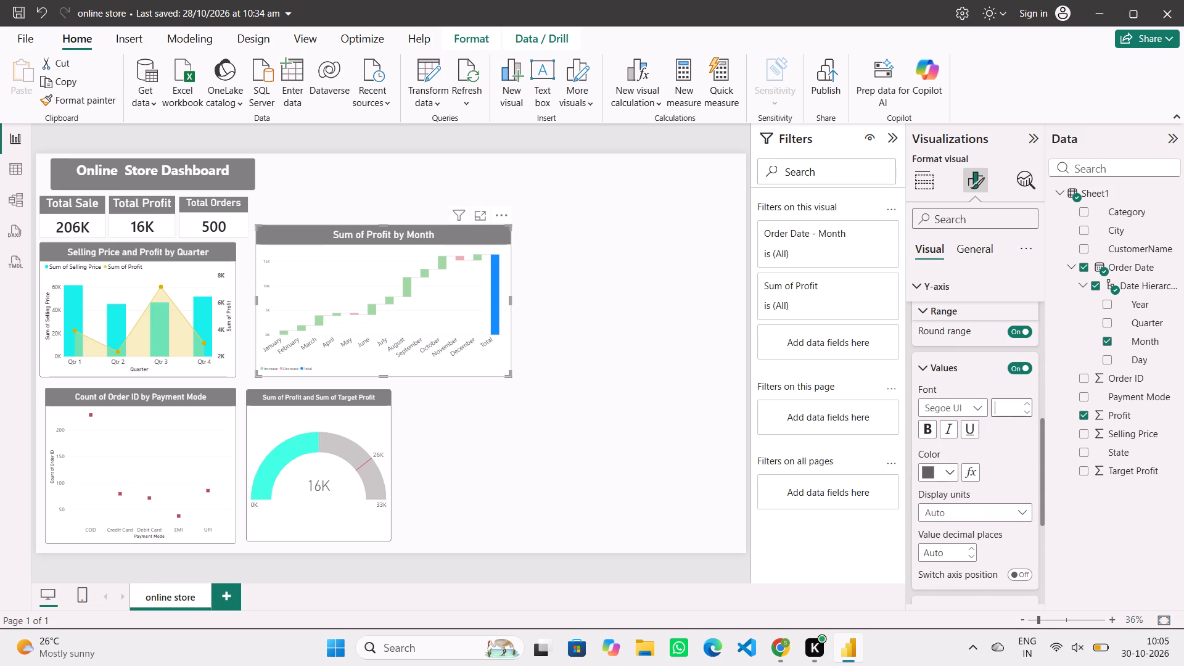
{"action": "type", "text": "18"}
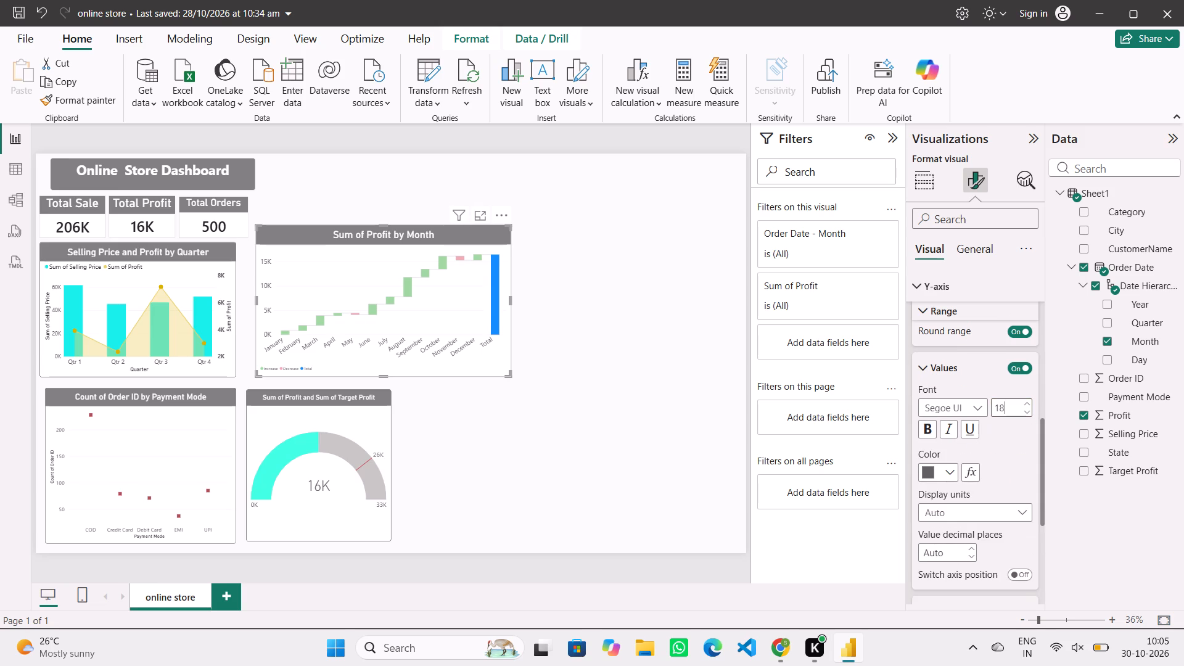
{"action": "left_click", "coordinate": [919, 361]}
Set the waterfall chart's legend position to Top left.
{"action": "left_click", "coordinate": [956, 465]}
{"action": "scroll", "coordinate": [956, 465], "scroll_direction": "down", "scroll_amount": 2}
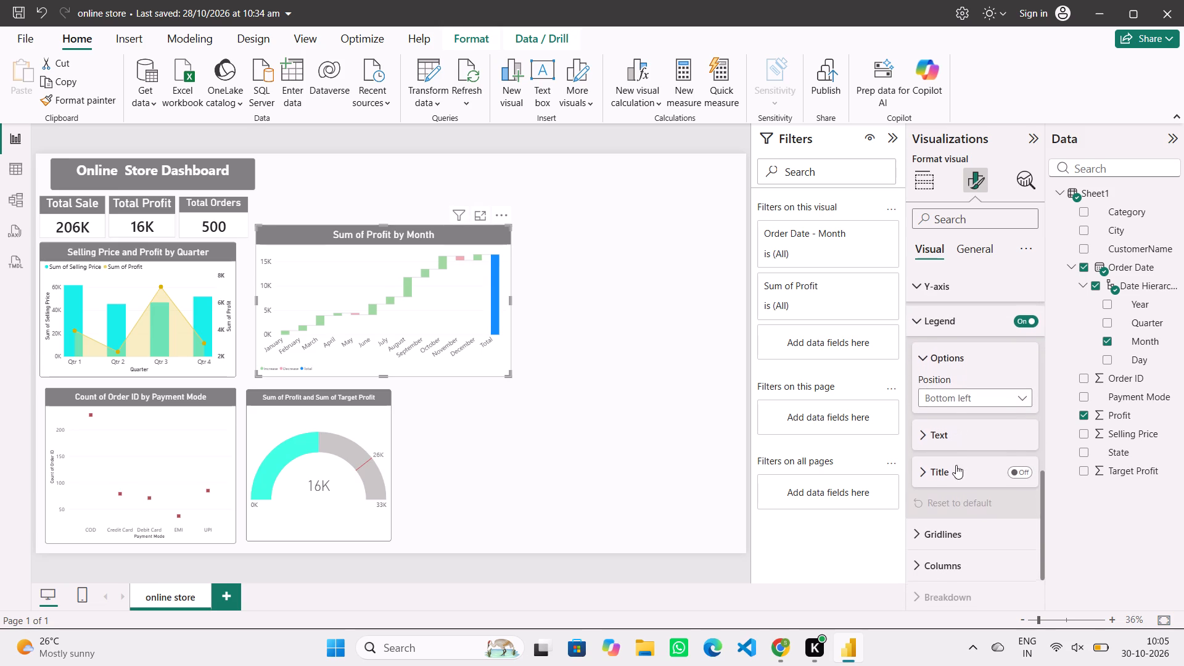
{"action": "scroll", "coordinate": [956, 465], "scroll_direction": "down", "scroll_amount": 1}
{"action": "left_click", "coordinate": [1016, 398]}
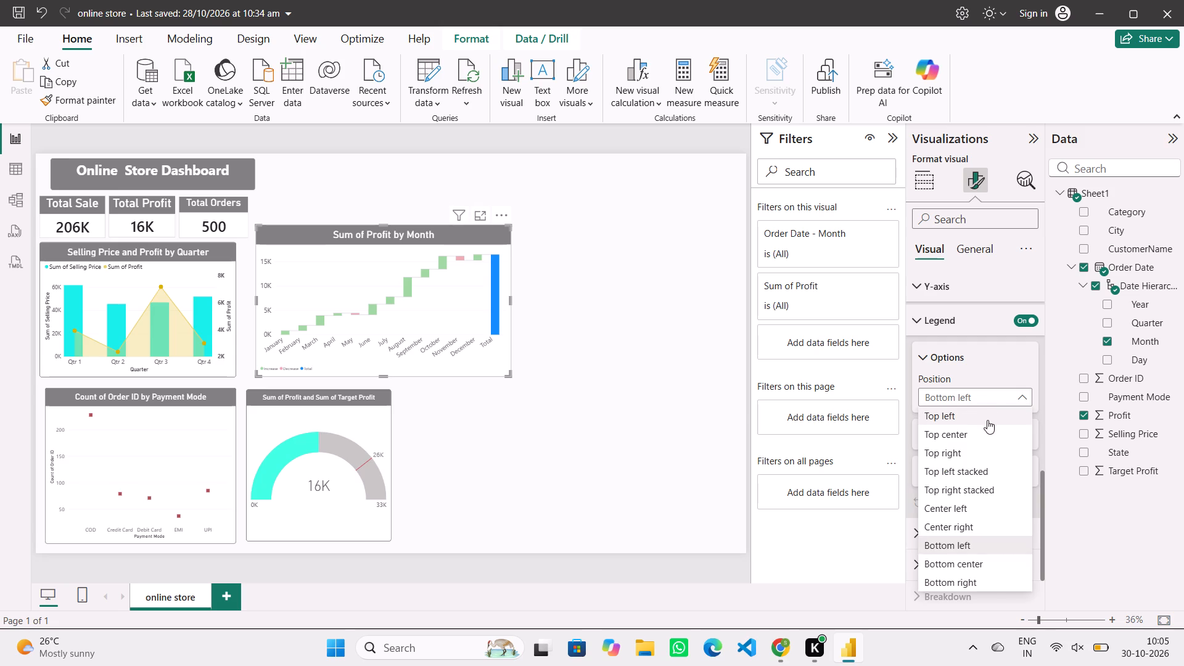
{"action": "left_click", "coordinate": [983, 418]}
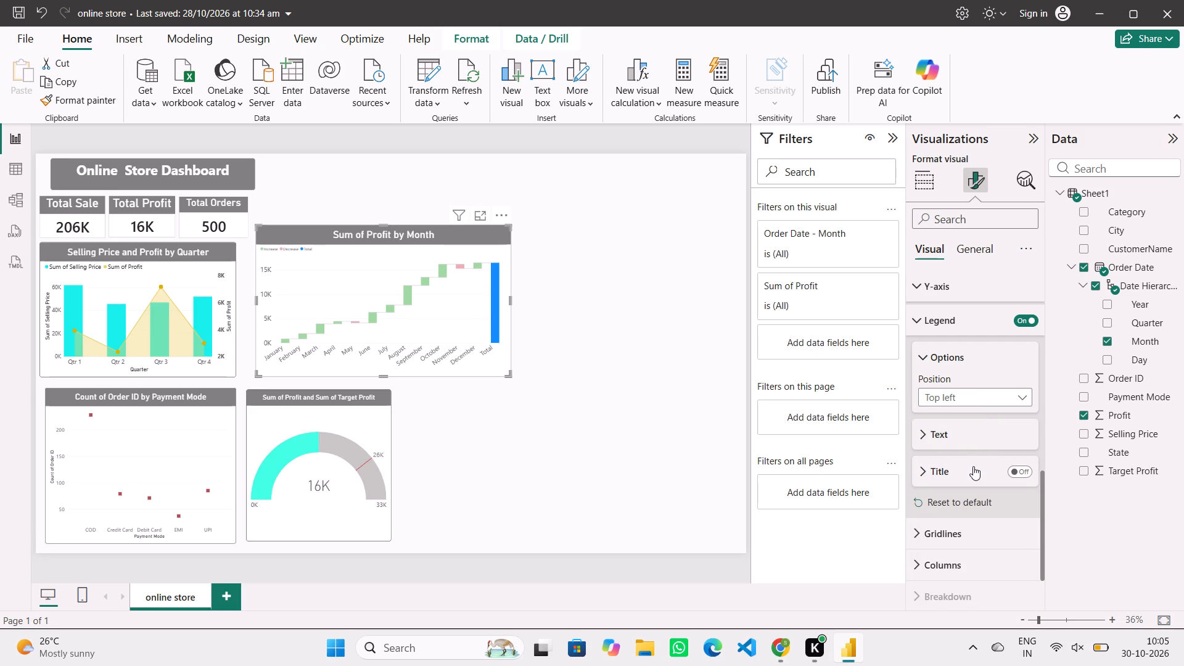
Set the waterfall chart's legend text size to 20, then collapse the legend and axis settings.
{"action": "left_click", "coordinate": [973, 466]}
{"action": "left_click", "coordinate": [972, 432]}
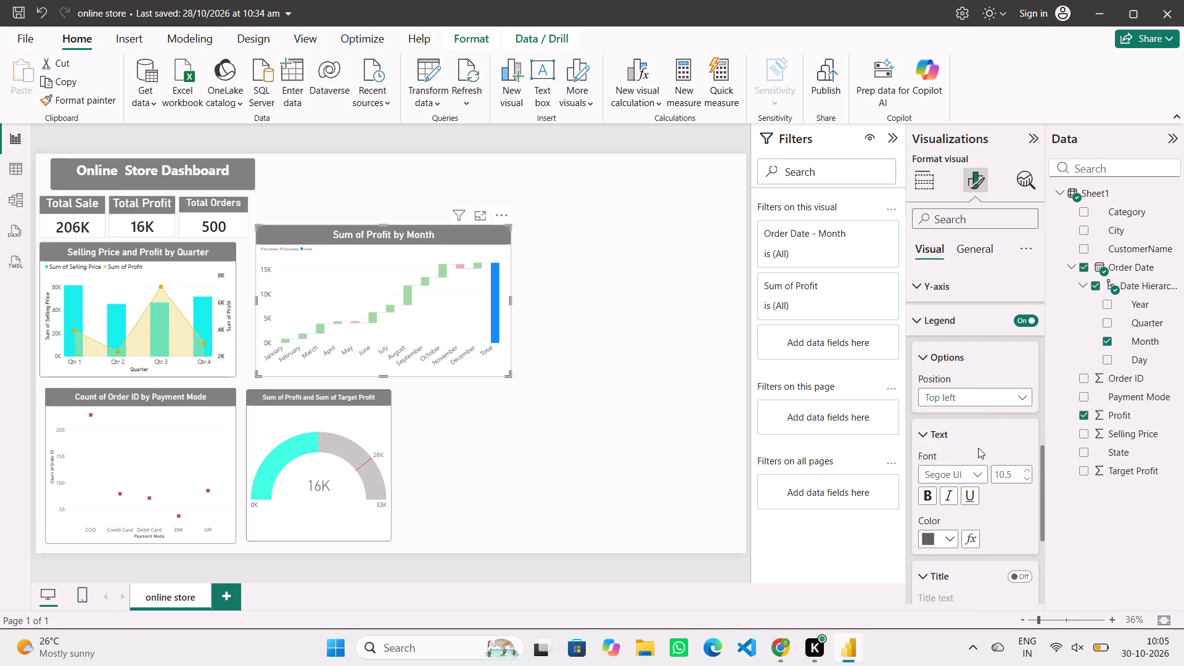
{"action": "left_click", "coordinate": [1008, 477]}
{"action": "key", "text": "BackSpace"}
{"action": "type", "text": "20"}
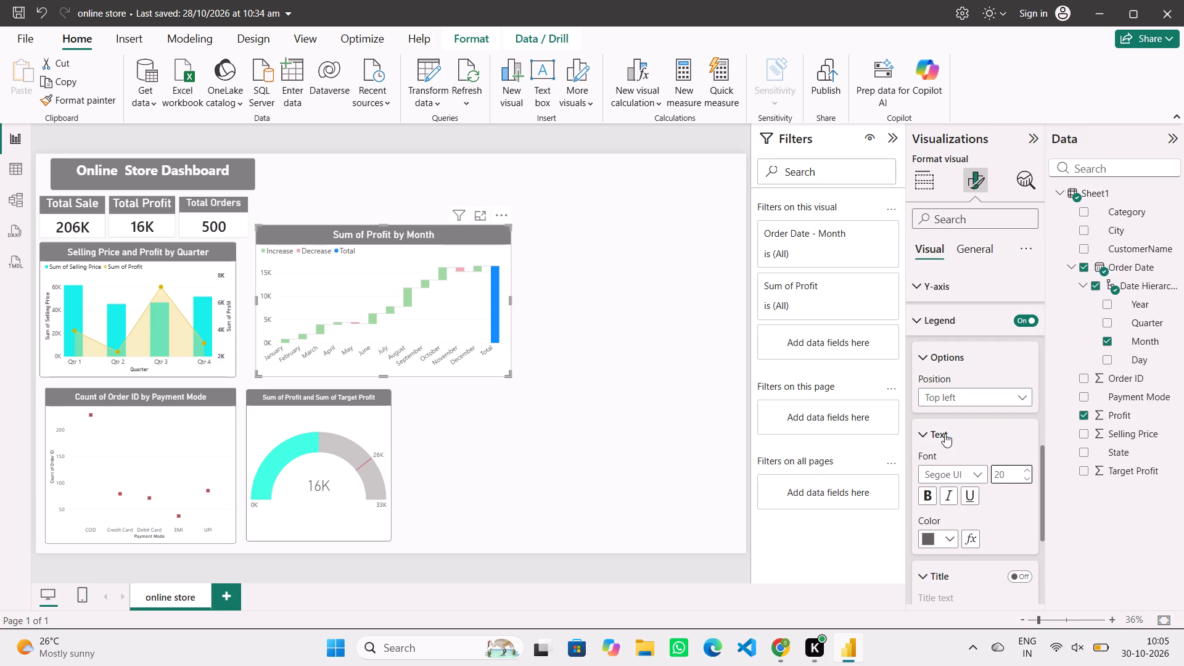
{"action": "left_click", "coordinate": [921, 429]}
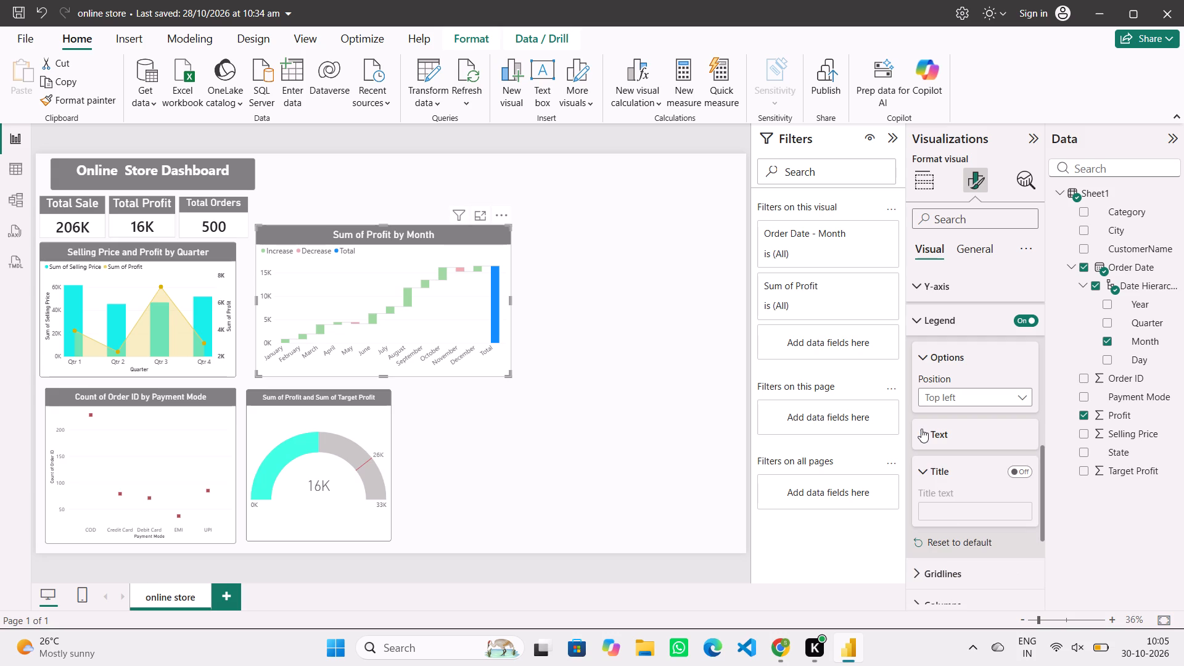
{"action": "left_click", "coordinate": [913, 313]}
{"action": "scroll", "coordinate": [934, 352], "scroll_direction": "up", "scroll_amount": 2}
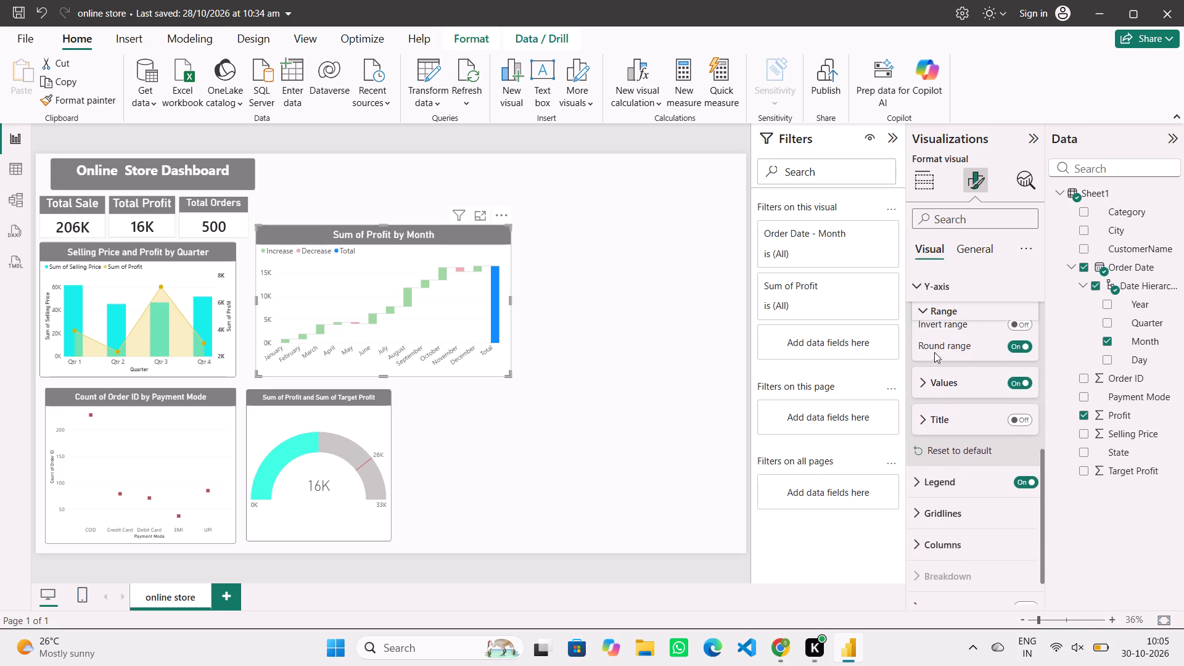
{"action": "scroll", "coordinate": [934, 352], "scroll_direction": "up", "scroll_amount": 5}
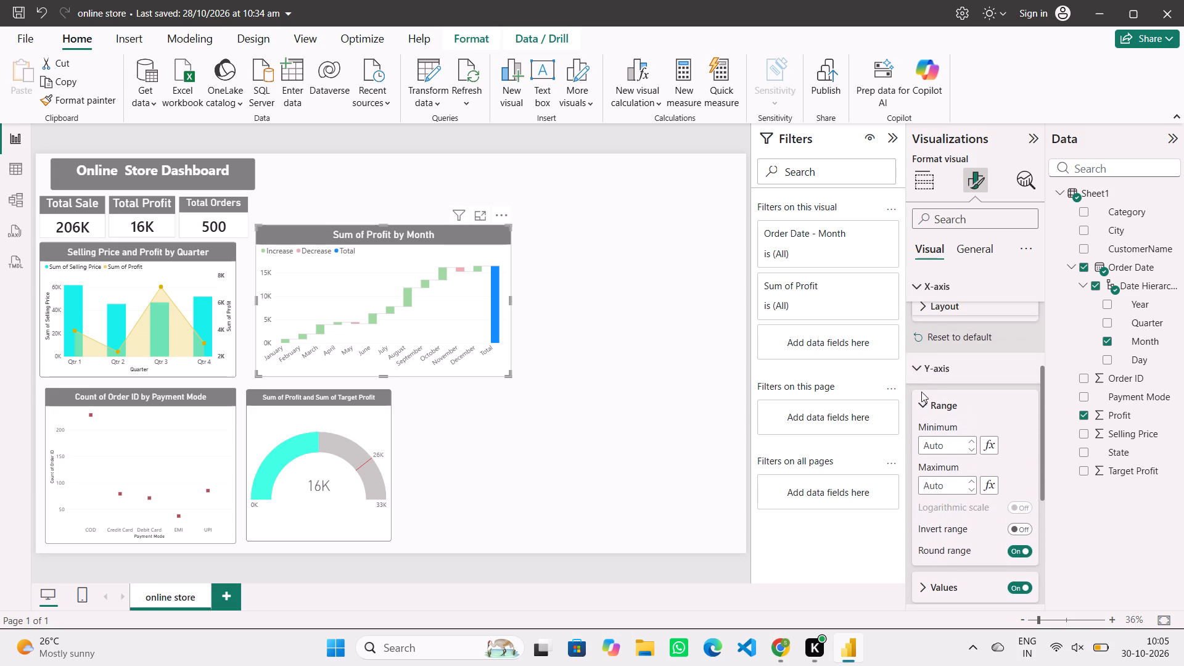
{"action": "left_click", "coordinate": [921, 403]}
{"action": "scroll", "coordinate": [926, 355], "scroll_direction": "up", "scroll_amount": 3}
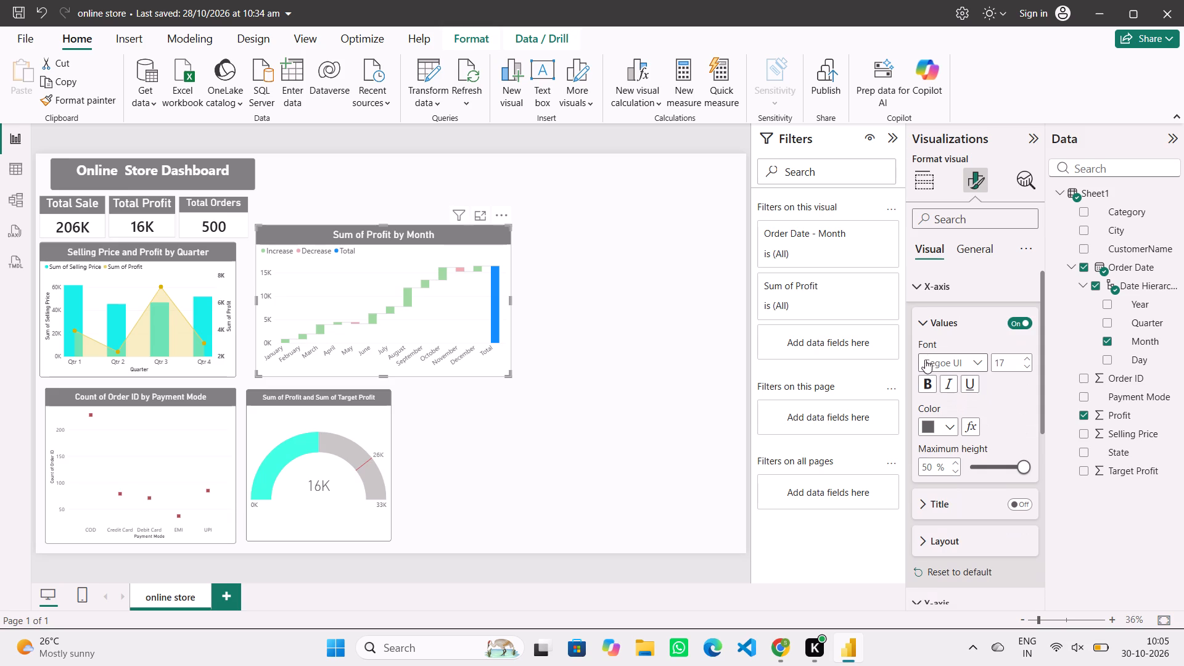
{"action": "left_click", "coordinate": [925, 323]}
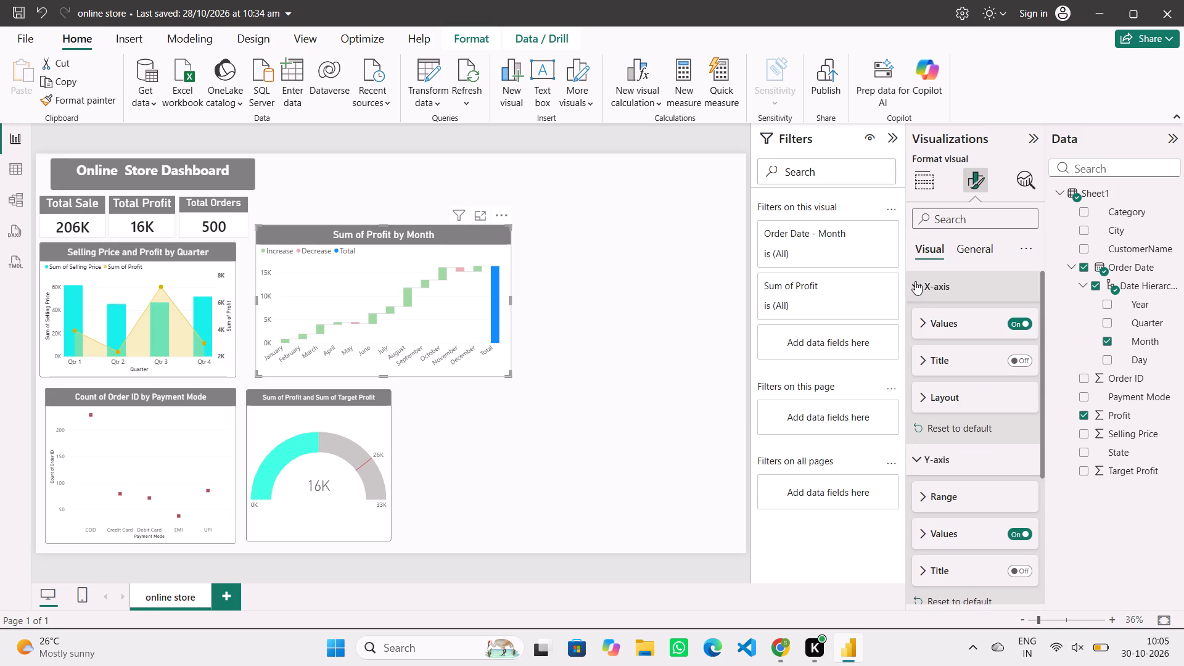
{"action": "left_click", "coordinate": [915, 281]}
{"action": "left_click", "coordinate": [919, 321]}
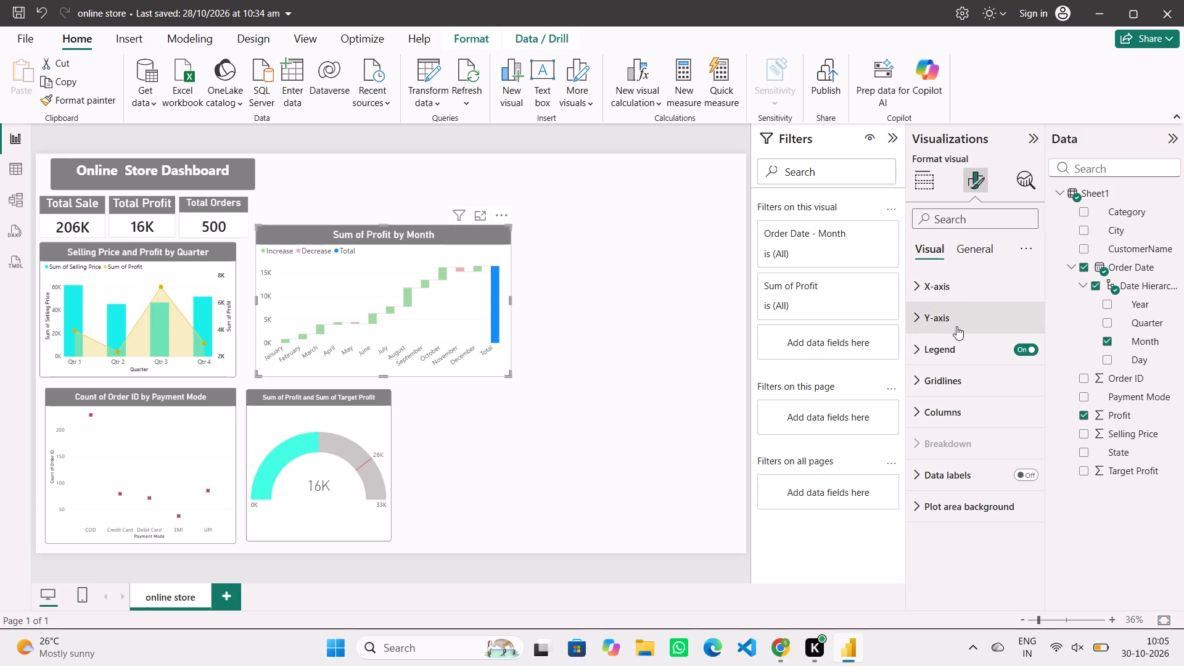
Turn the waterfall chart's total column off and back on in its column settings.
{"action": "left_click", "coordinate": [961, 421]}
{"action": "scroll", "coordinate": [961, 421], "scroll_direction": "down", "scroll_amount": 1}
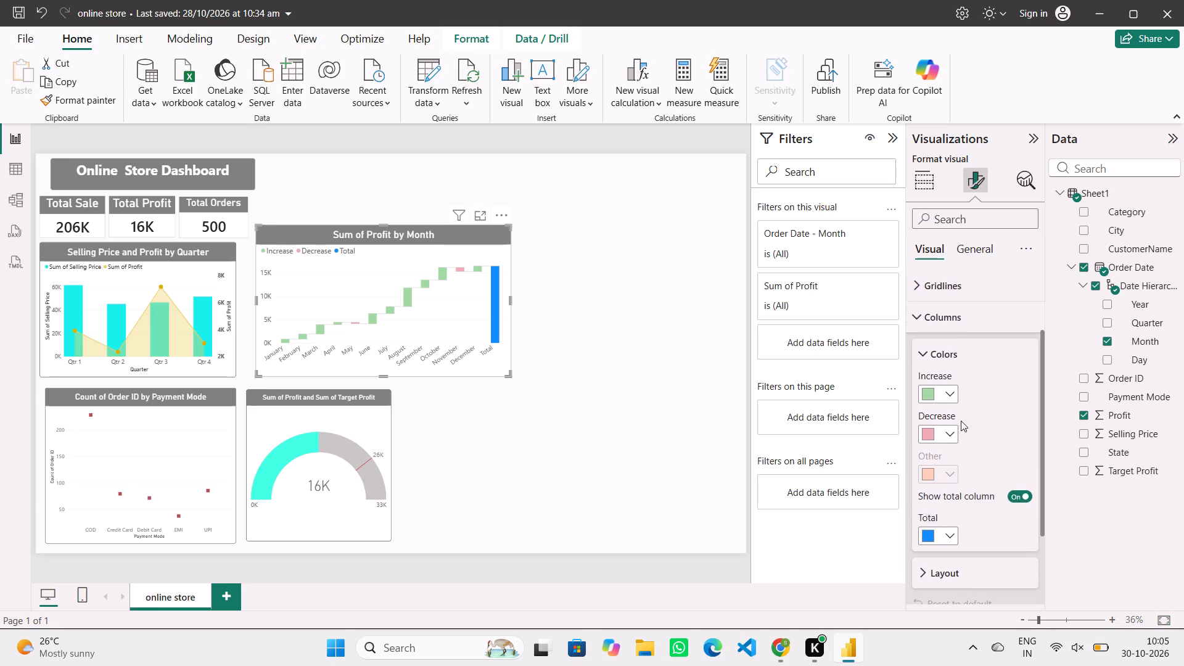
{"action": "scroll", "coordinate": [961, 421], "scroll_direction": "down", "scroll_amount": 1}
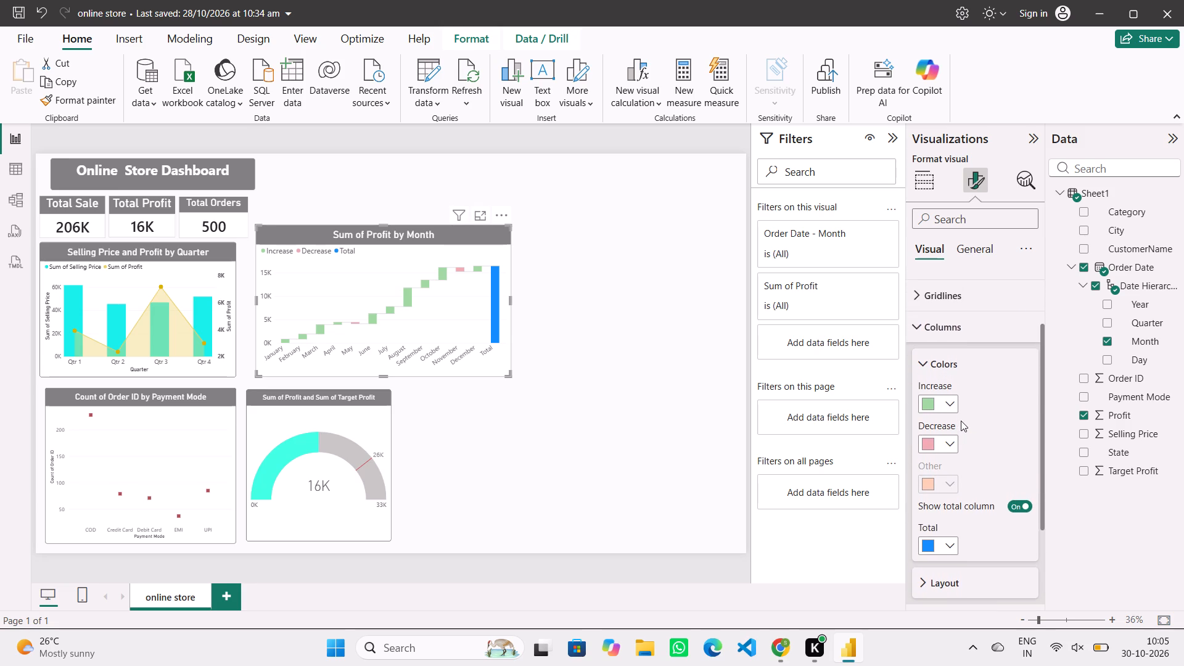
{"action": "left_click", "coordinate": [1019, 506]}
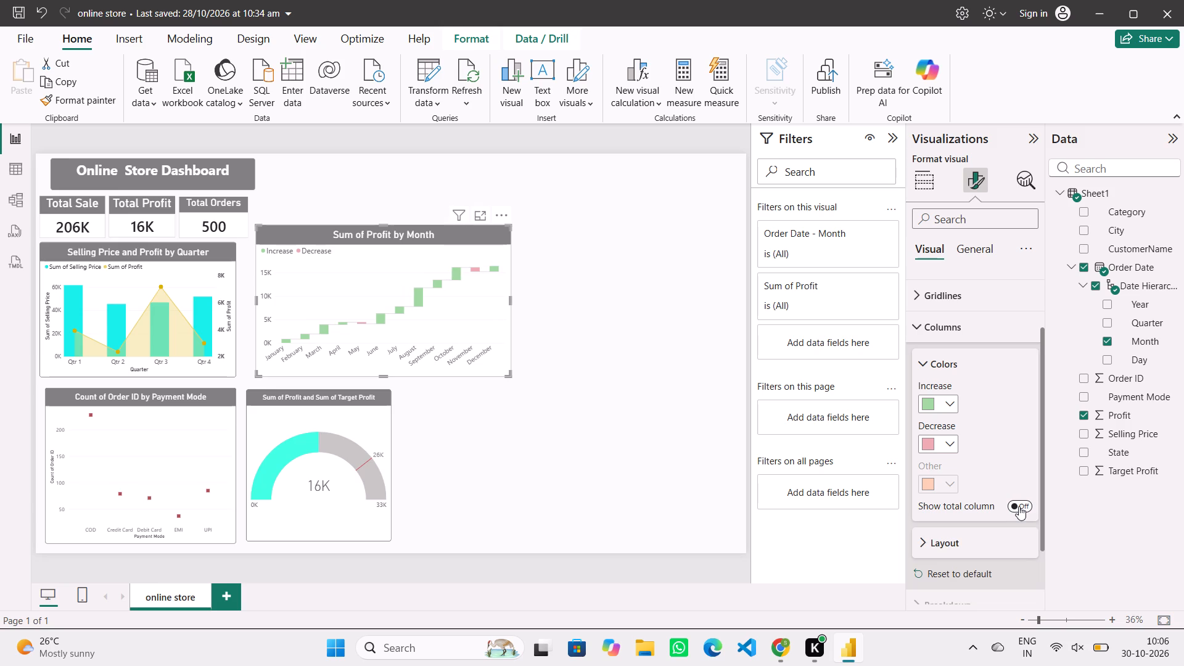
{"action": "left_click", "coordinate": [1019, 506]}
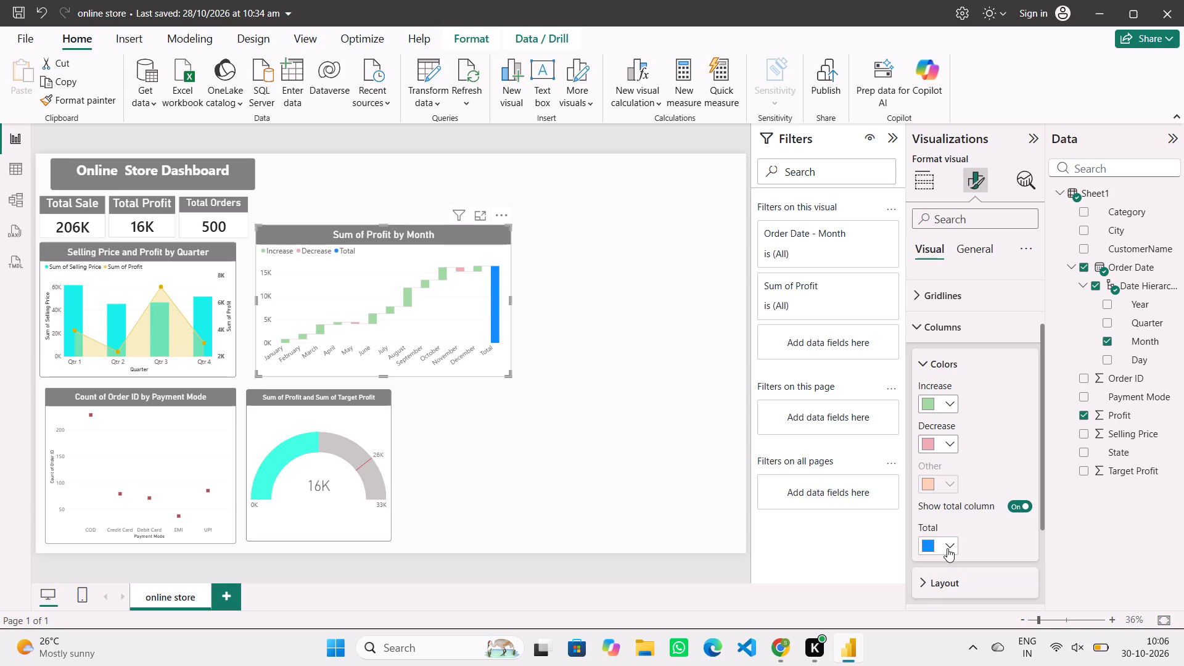
Change the waterfall chart's Increase columns to the custom bright green #2AE82A.
{"action": "left_click", "coordinate": [950, 407]}
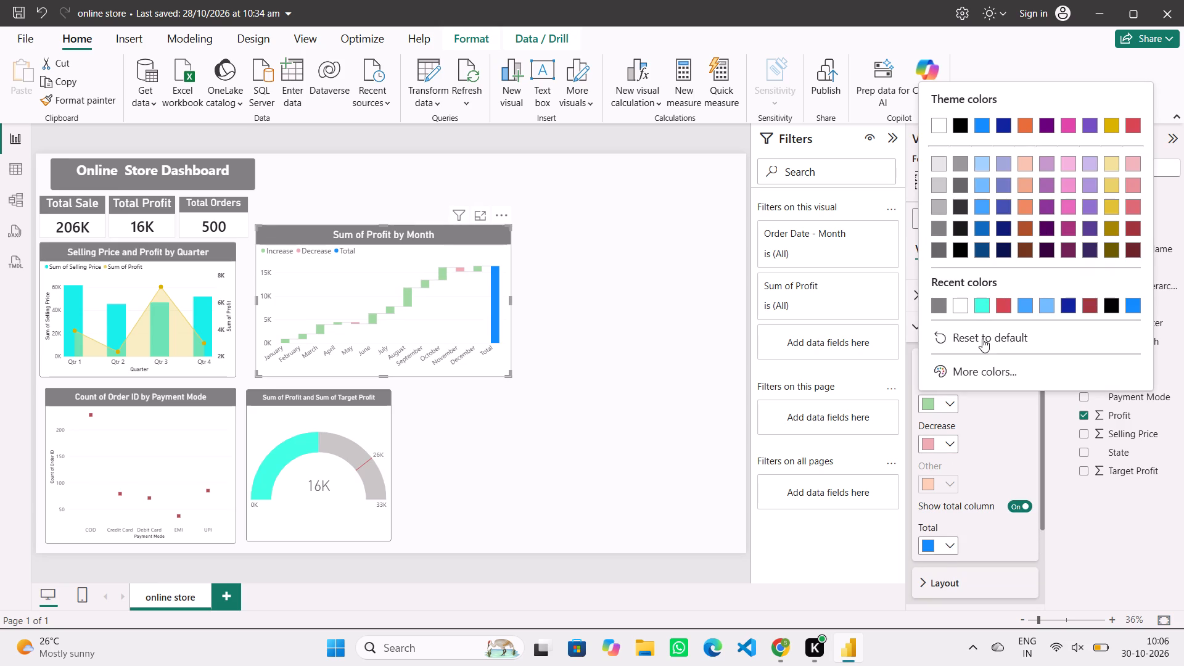
{"action": "left_click", "coordinate": [980, 364]}
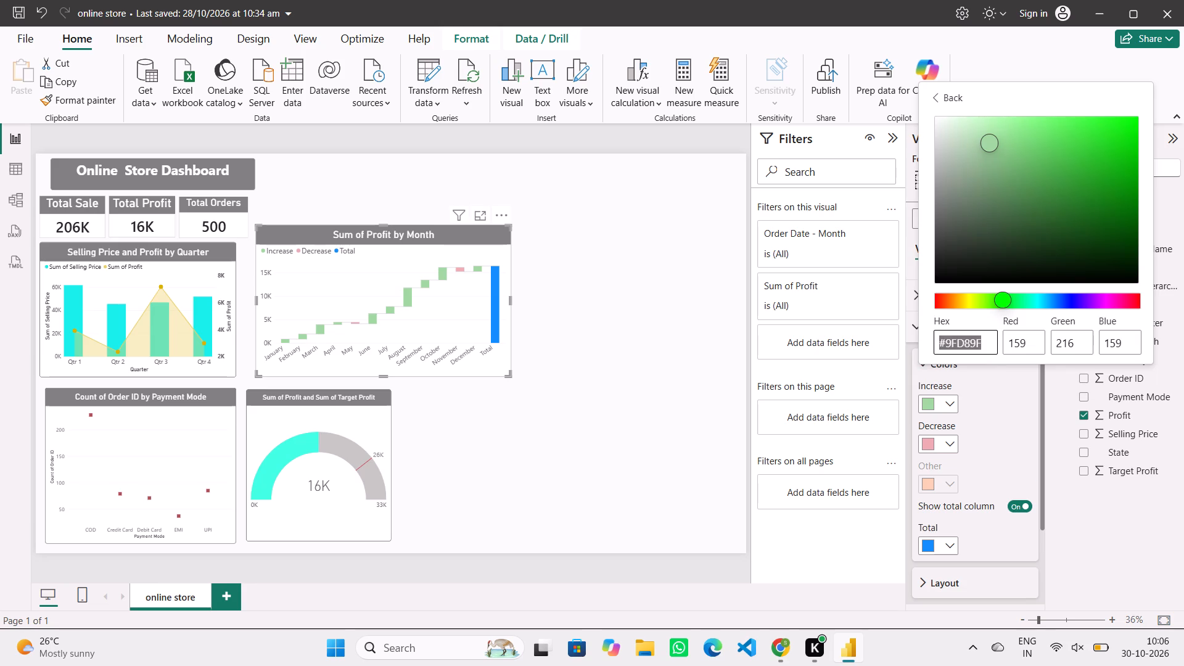
{"action": "left_click_drag", "start_coordinate": [995, 139], "coordinate": [1067, 135]}
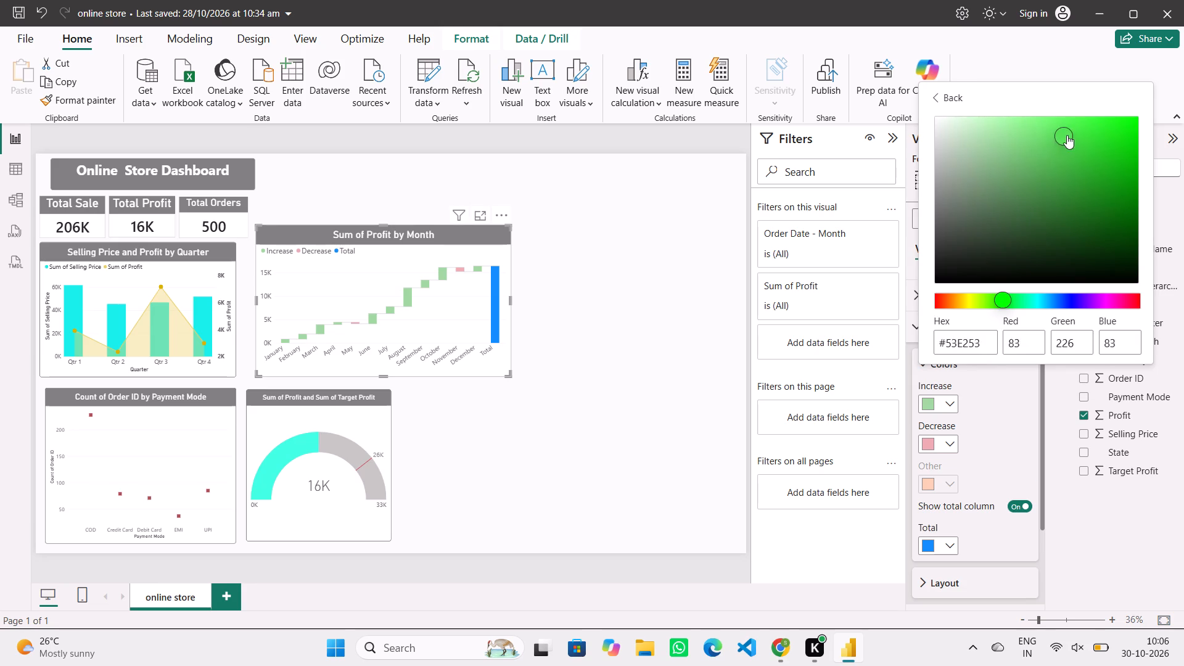
{"action": "left_click_drag", "start_coordinate": [1067, 135], "coordinate": [1100, 131]}
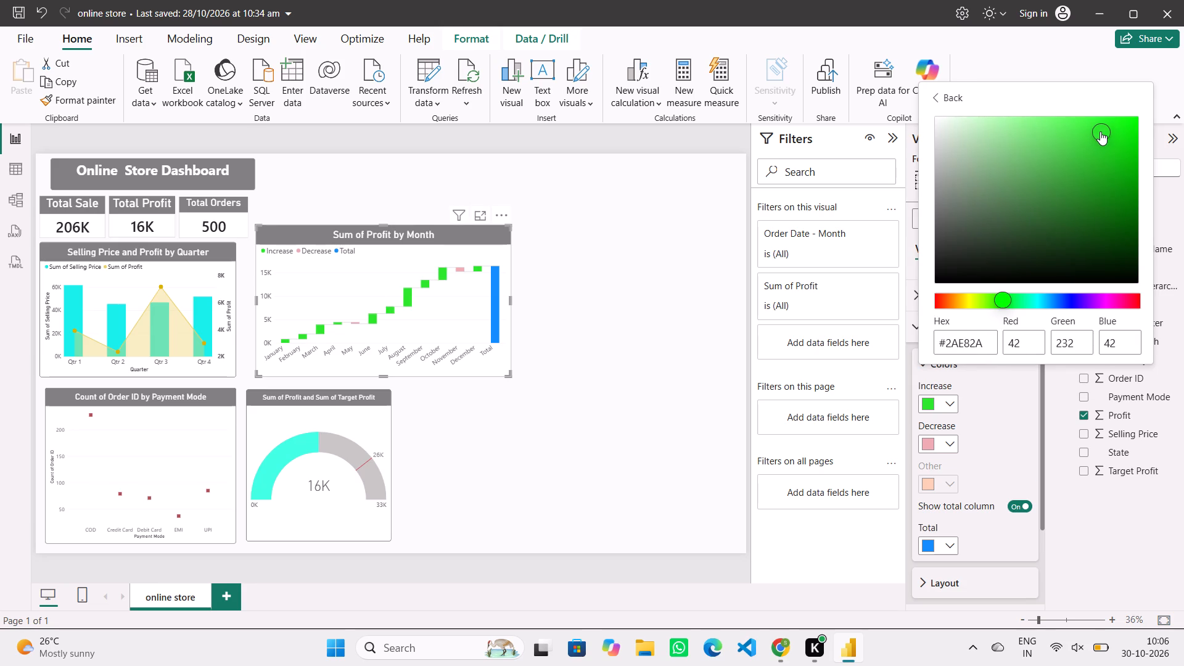
Change the waterfall chart's Decrease columns to the red among the recently used colours.
{"action": "left_click", "coordinate": [943, 446]}
{"action": "left_click", "coordinate": [950, 440]}
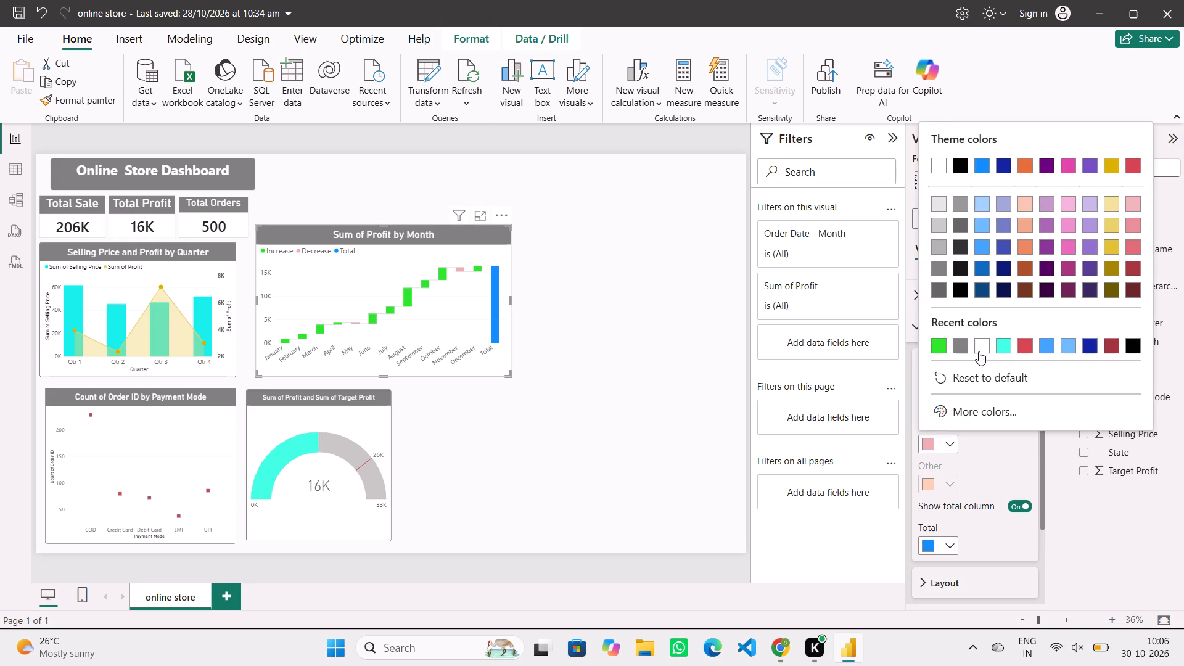
{"action": "left_click", "coordinate": [1026, 342]}
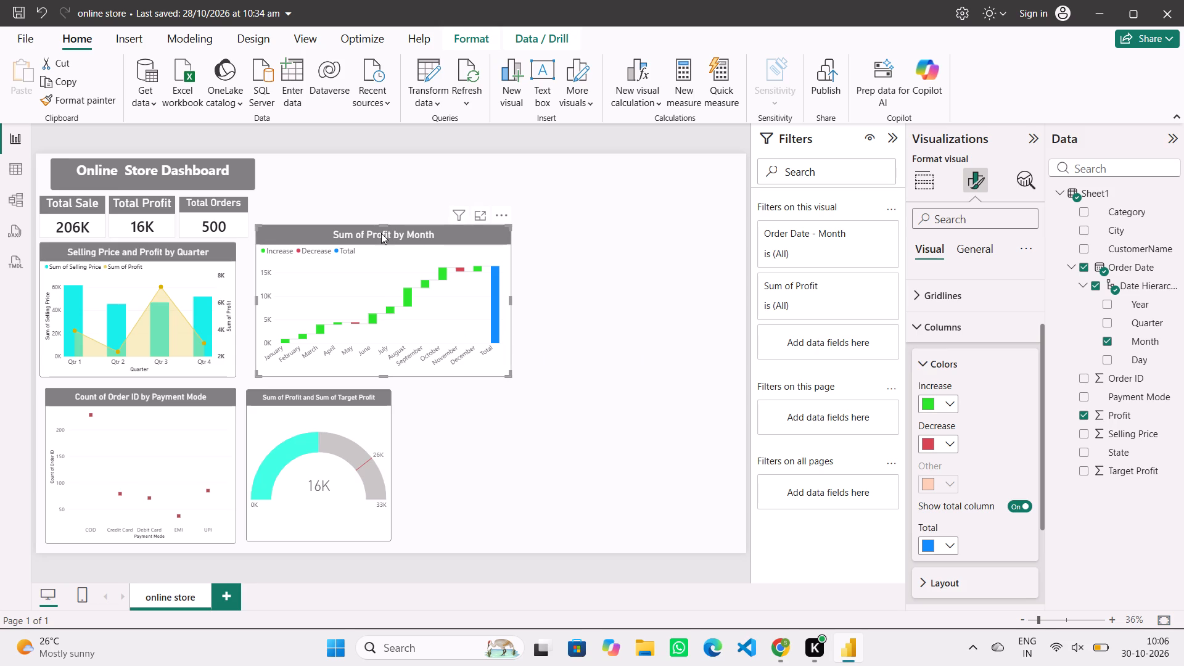
Make the waterfall chart taller by extending its top edge up to the bottom of the dashboard title banner.
{"action": "left_click_drag", "start_coordinate": [384, 224], "coordinate": [386, 197]}
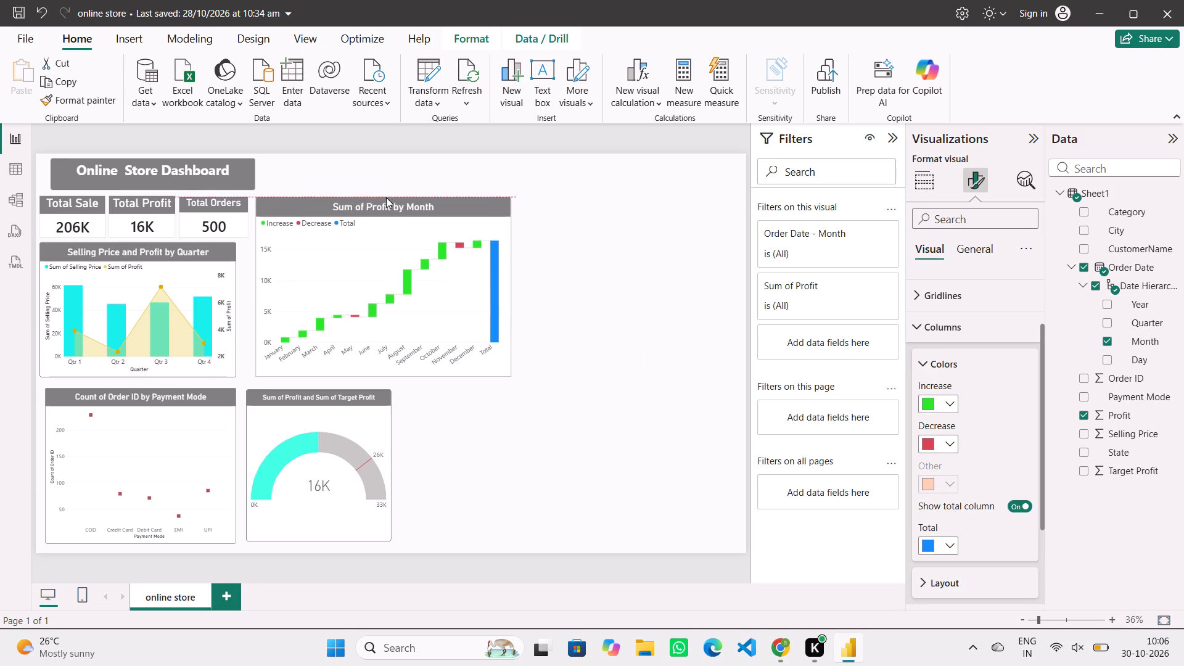
{"action": "left_click_drag", "start_coordinate": [386, 197], "coordinate": [386, 186]}
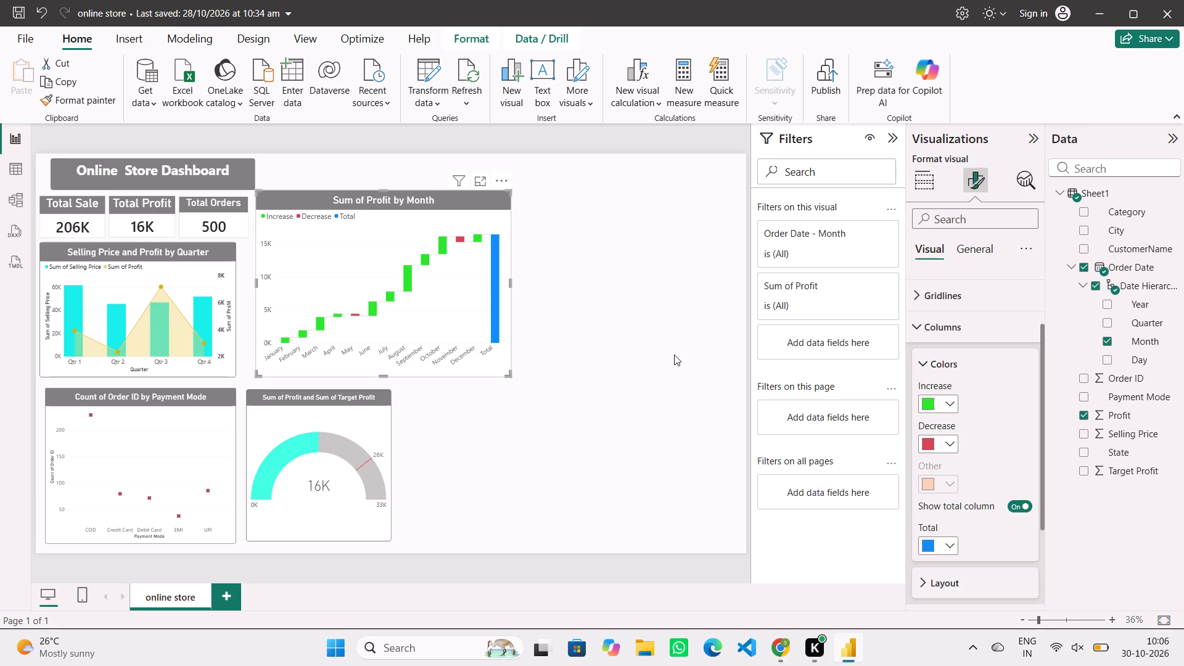
Turn on data labels for the waterfall chart and bring up their formatting options.
{"action": "left_click", "coordinate": [916, 328]}
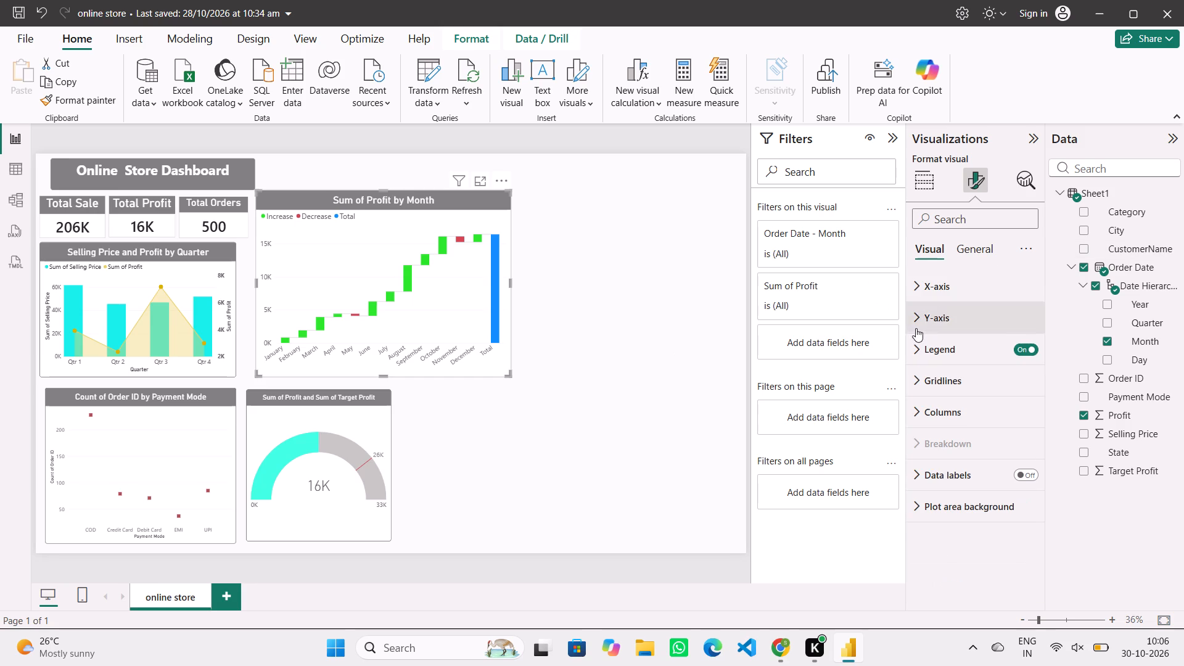
{"action": "left_click", "coordinate": [1013, 473]}
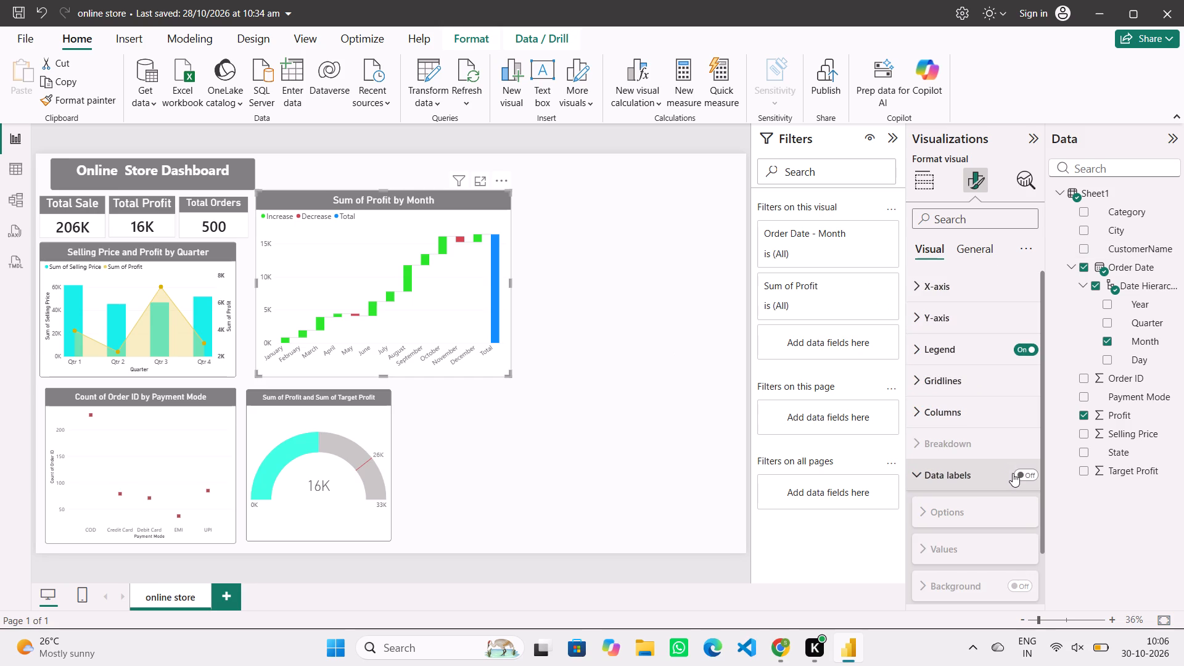
{"action": "left_click", "coordinate": [1022, 474]}
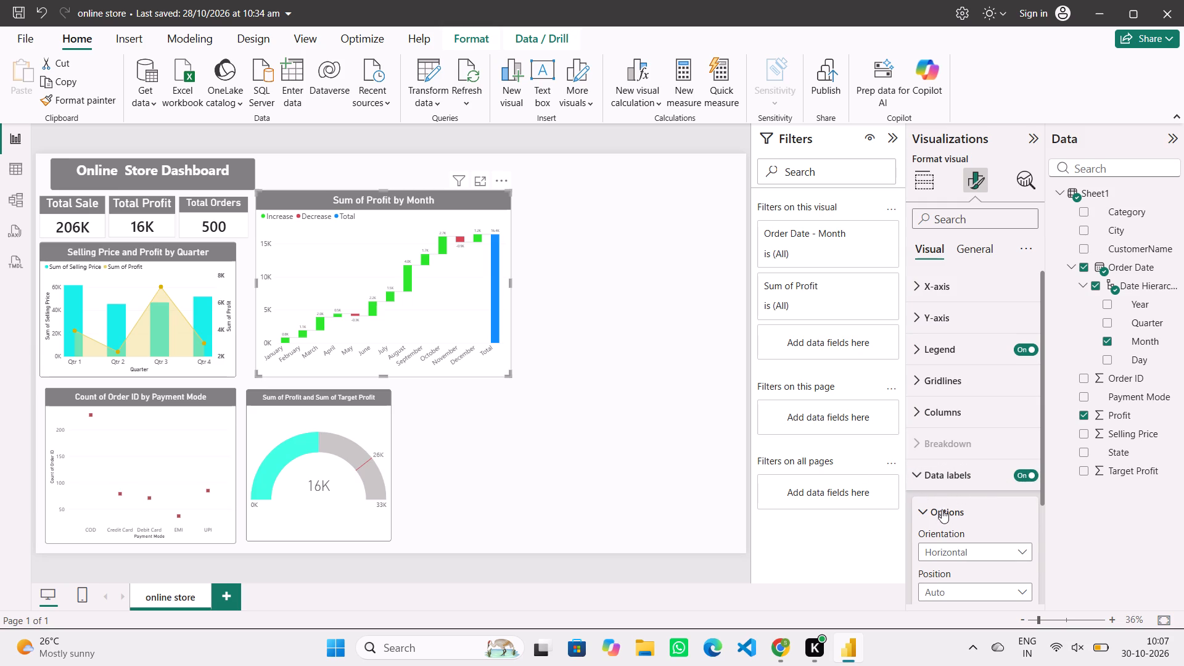
{"action": "scroll", "coordinate": [933, 509], "scroll_direction": "down", "scroll_amount": 3}
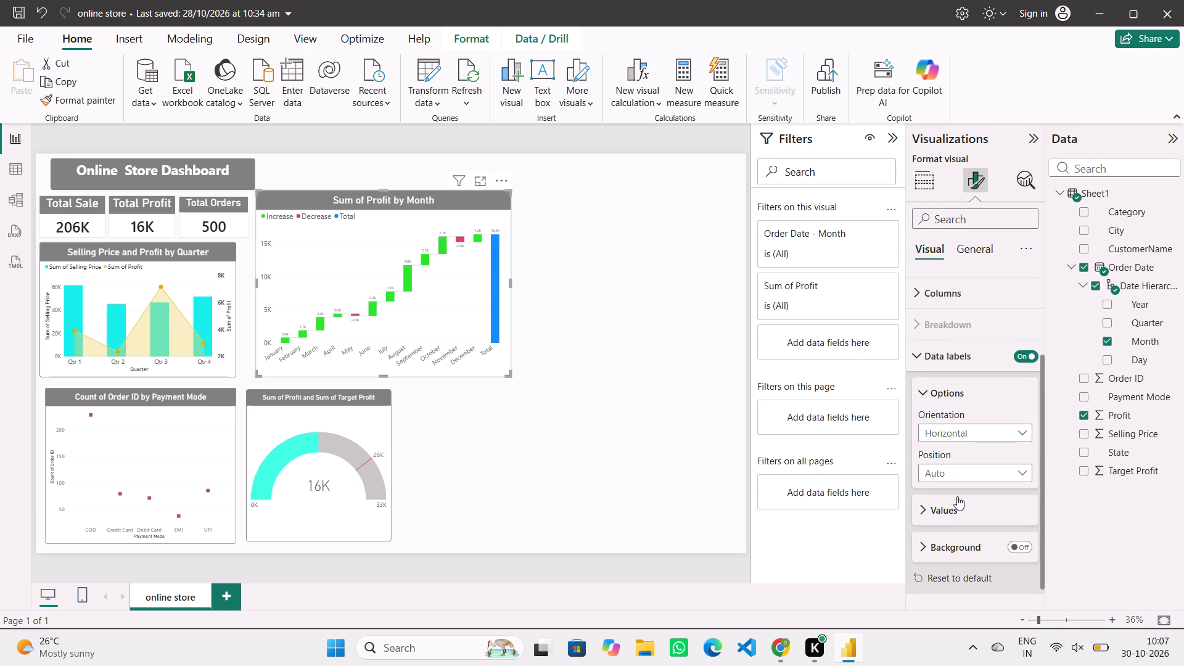
Set the font size of the waterfall chart's data label values to 15.
{"action": "left_click", "coordinate": [957, 496]}
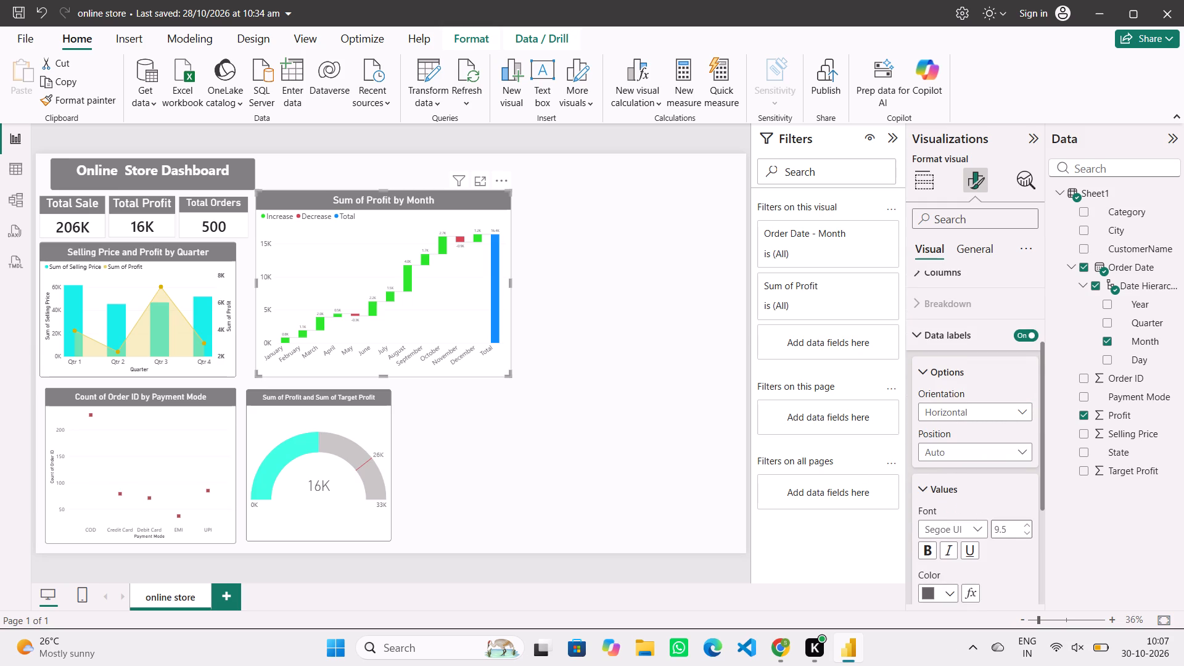
{"action": "left_click", "coordinate": [1014, 527]}
{"action": "key", "text": "BackSpace"}
{"action": "type", "text": "15"}
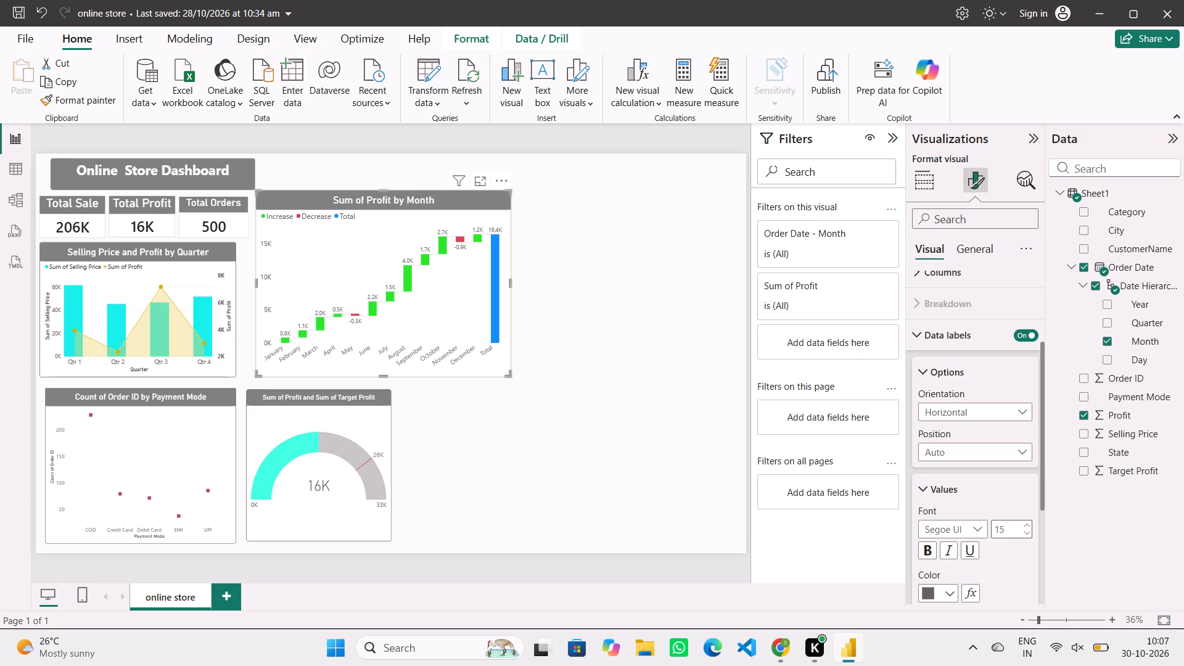
{"action": "left_click", "coordinate": [923, 482]}
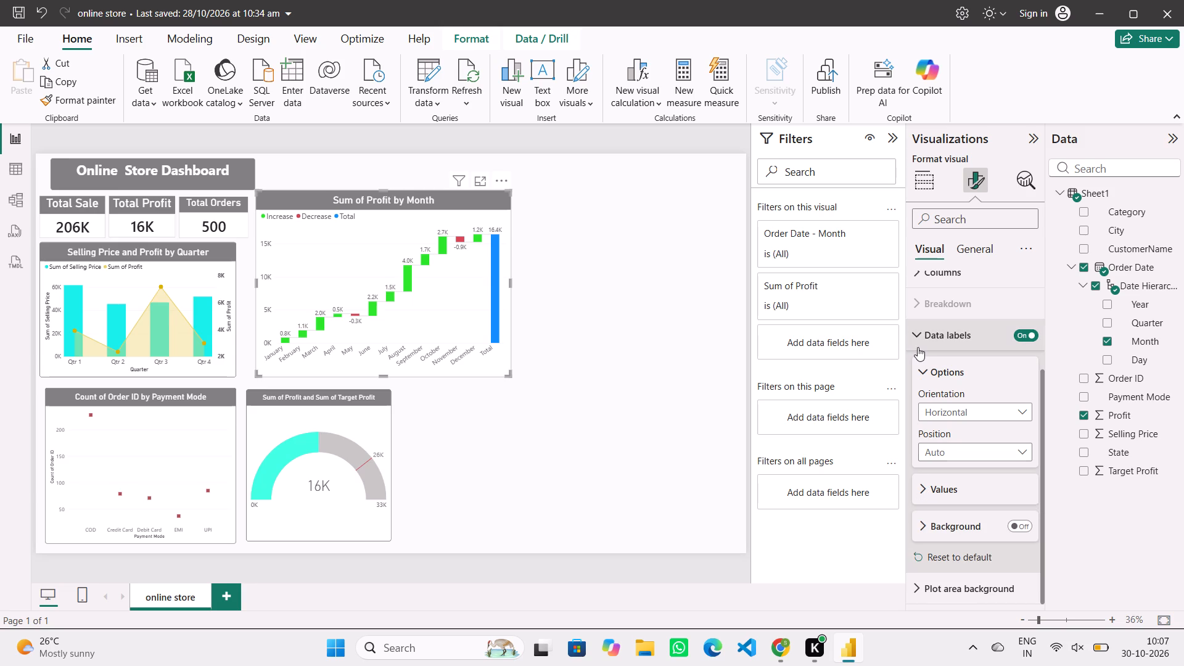
{"action": "left_click", "coordinate": [916, 339]}
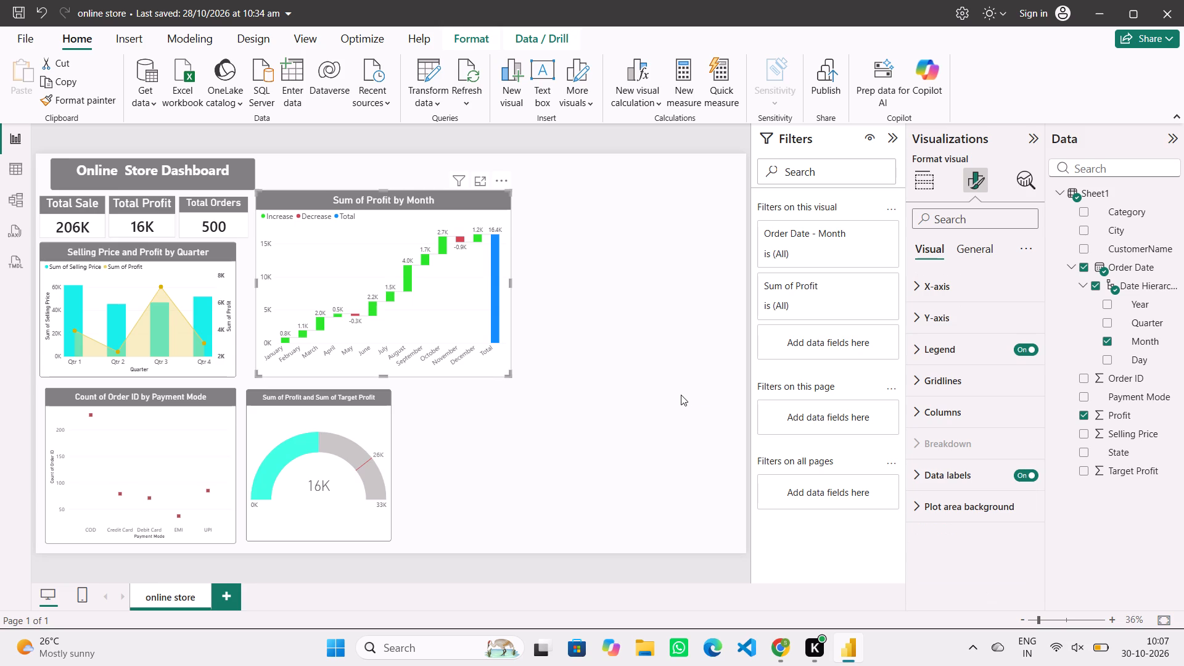
Change the waterfall chart's visual border colour to black from the recently used colours.
{"action": "left_click", "coordinate": [977, 240]}
{"action": "left_click", "coordinate": [919, 353]}
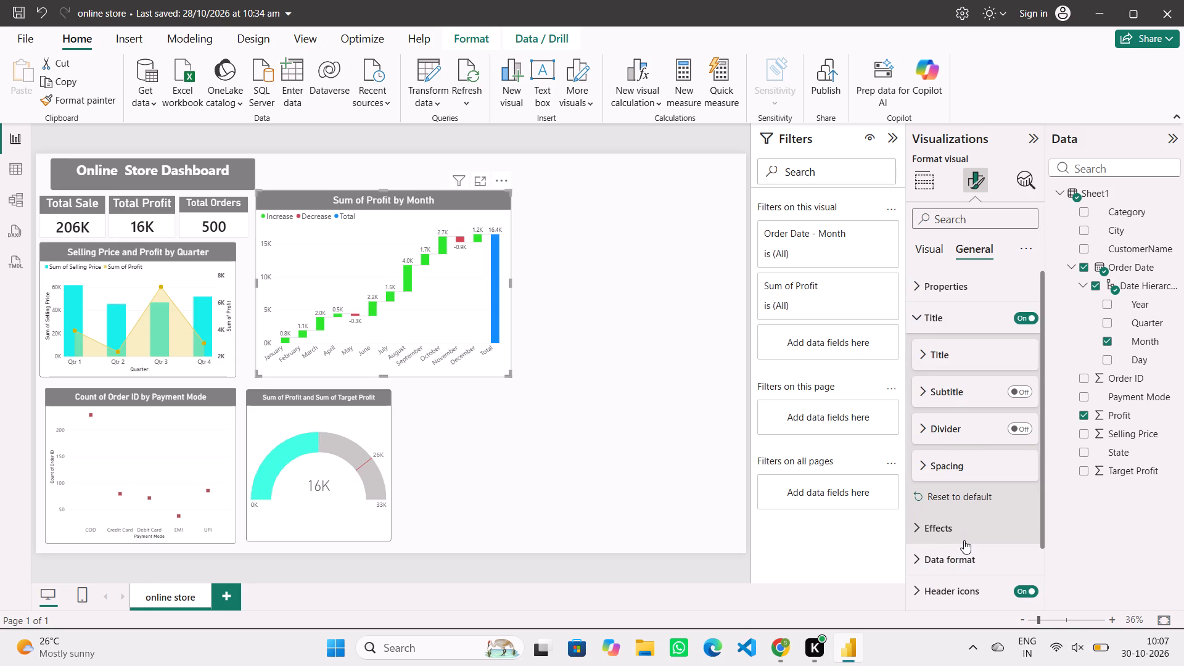
{"action": "left_click", "coordinate": [964, 540]}
{"action": "scroll", "coordinate": [964, 540], "scroll_direction": "down", "scroll_amount": 3}
{"action": "left_click", "coordinate": [964, 476]}
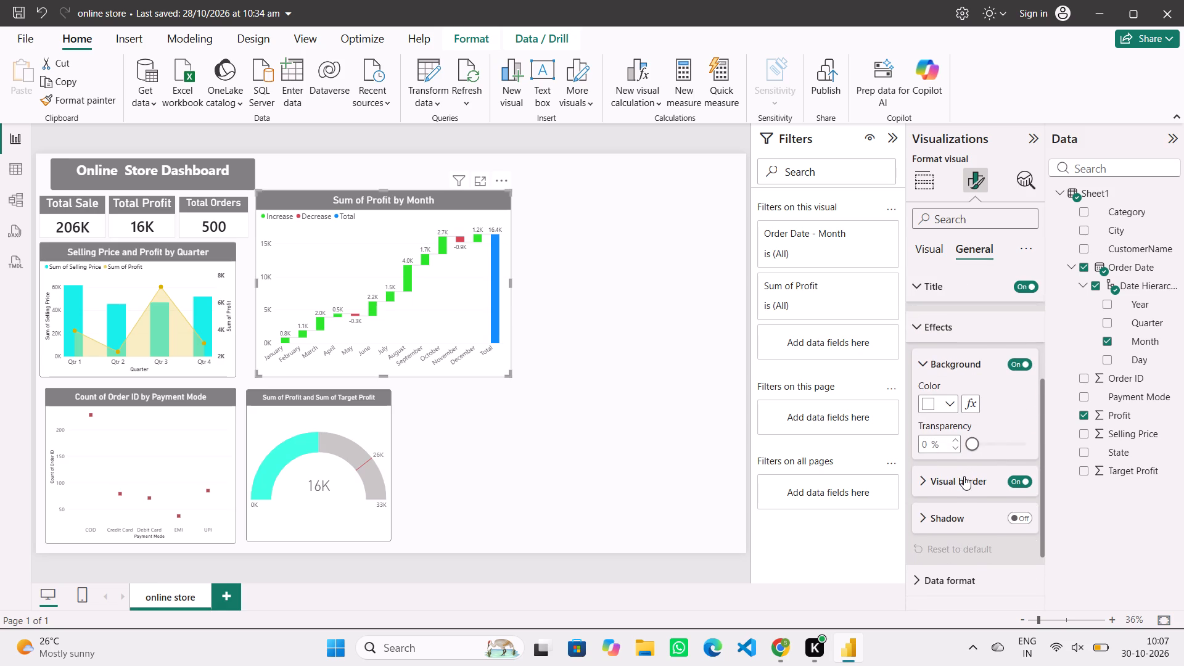
{"action": "left_click", "coordinate": [950, 516]}
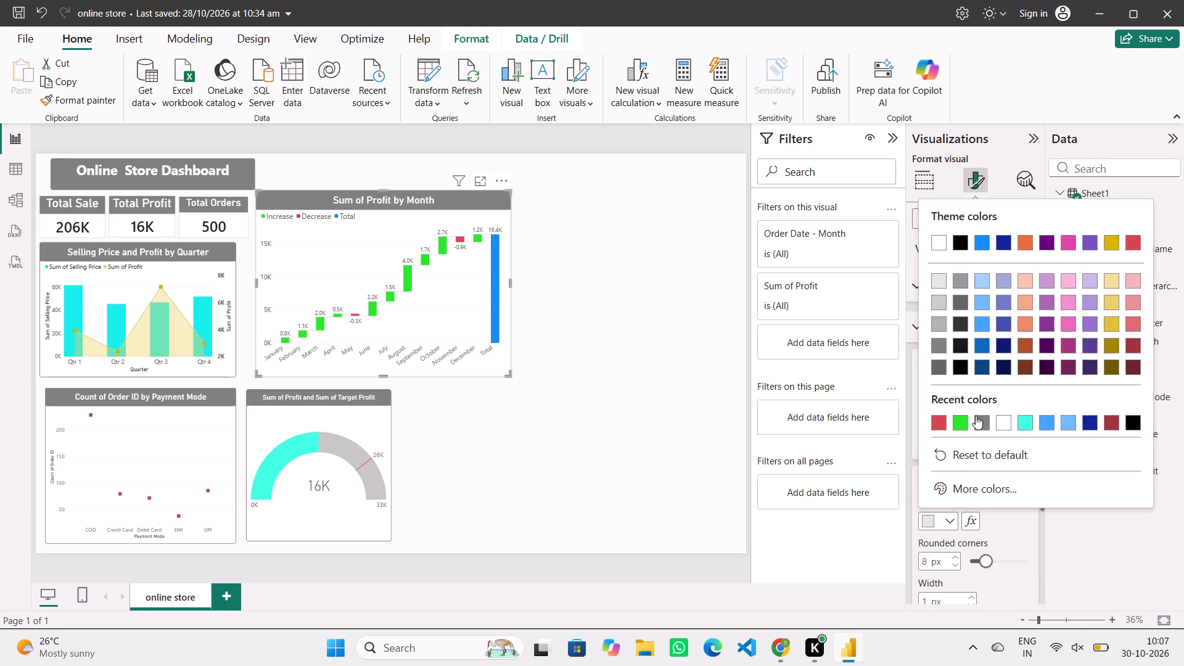
{"action": "left_click", "coordinate": [1134, 422]}
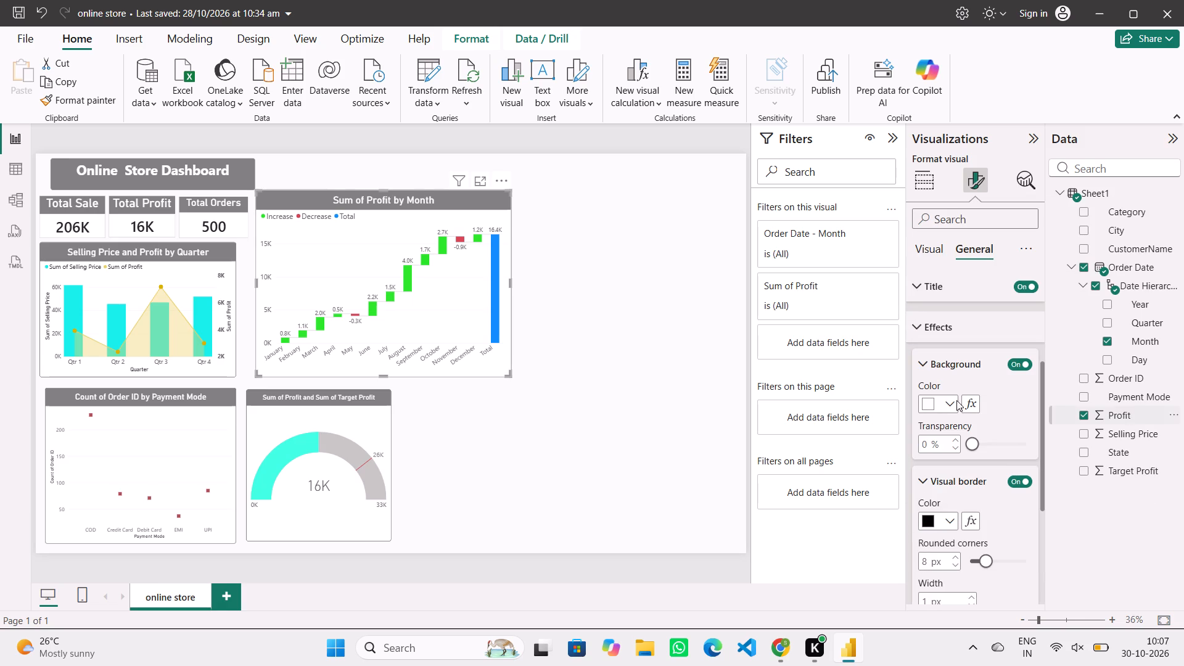
{"action": "left_click", "coordinate": [682, 450]}
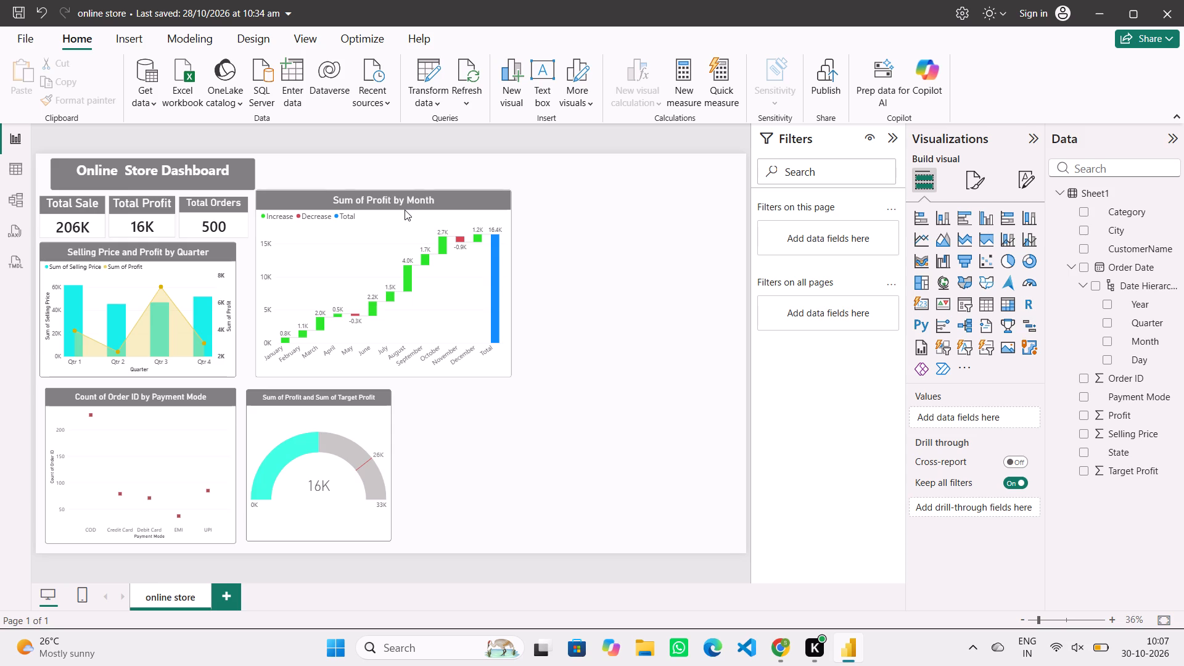
Move the Sum of Profit by Month waterfall chart to the top-right corner of the report page.
{"action": "left_click_drag", "start_coordinate": [394, 235], "coordinate": [563, 211]}
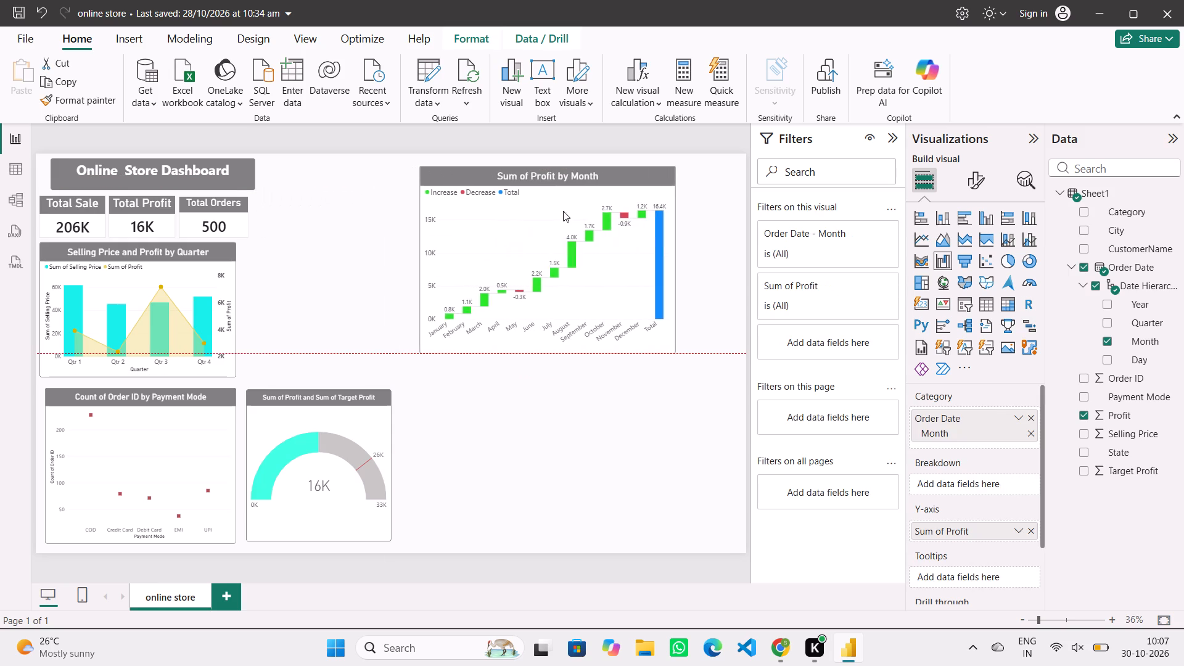
{"action": "left_click_drag", "start_coordinate": [563, 211], "coordinate": [623, 203]}
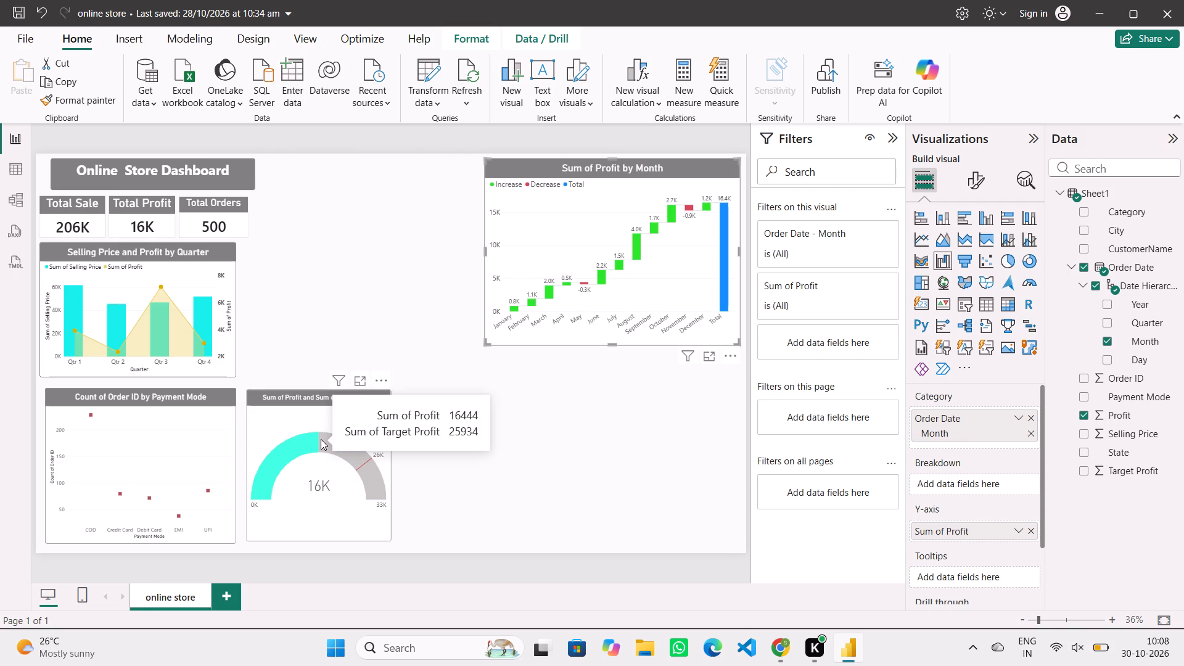
Extend the top edge of the Count of Order ID by Payment Mode chart slightly up towards the quarterly chart.
{"action": "left_click", "coordinate": [216, 436]}
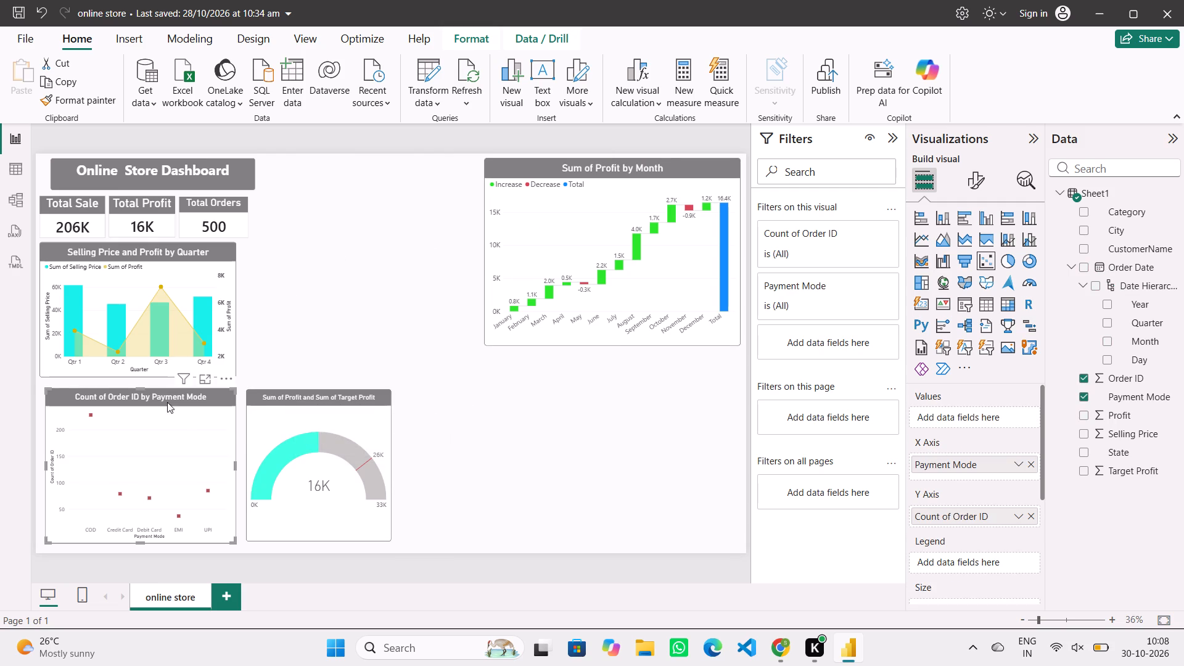
{"action": "left_click", "coordinate": [139, 388]}
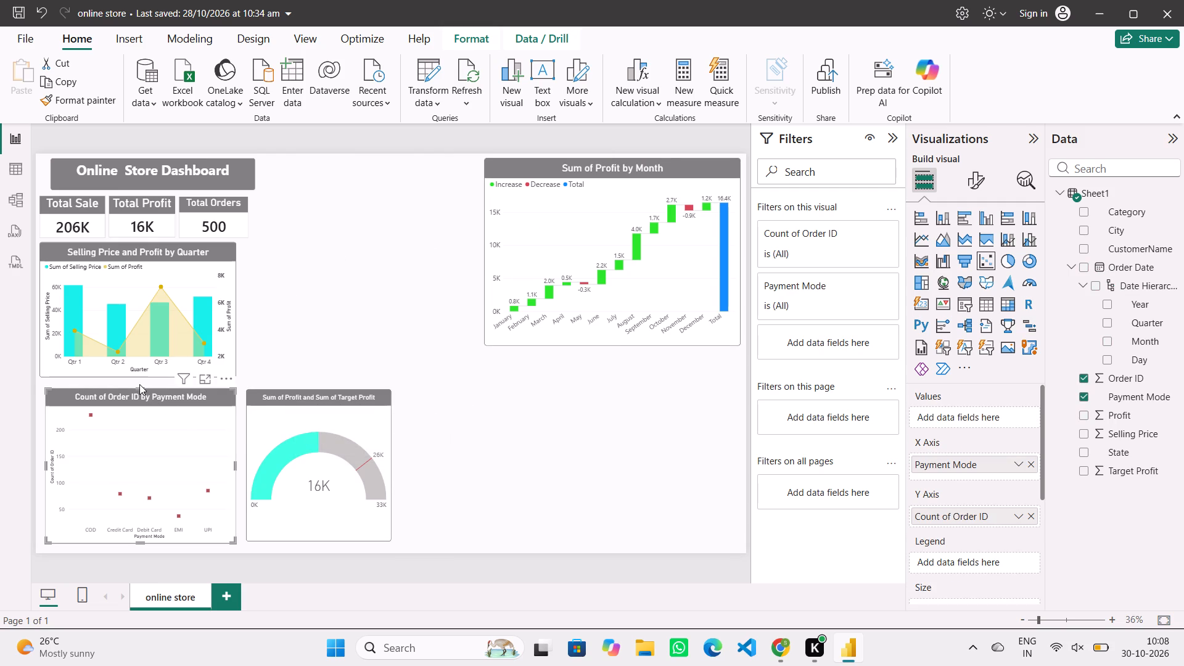
{"action": "left_click_drag", "start_coordinate": [141, 391], "coordinate": [141, 385]}
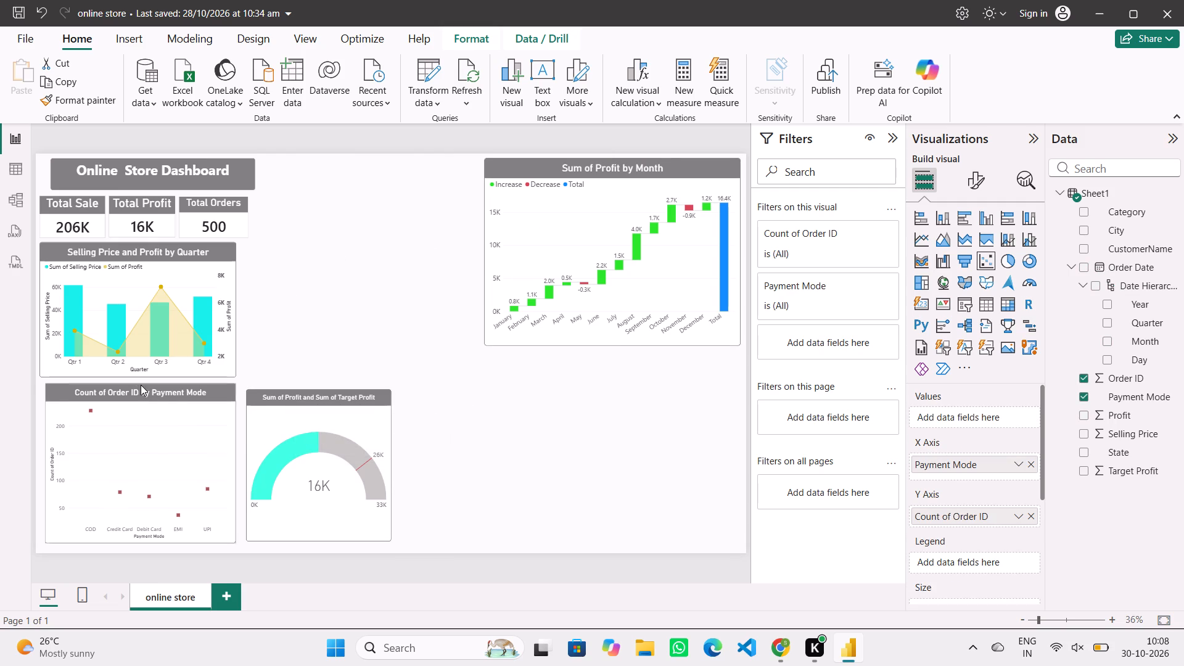
{"action": "left_click_drag", "start_coordinate": [141, 385], "coordinate": [141, 385]}
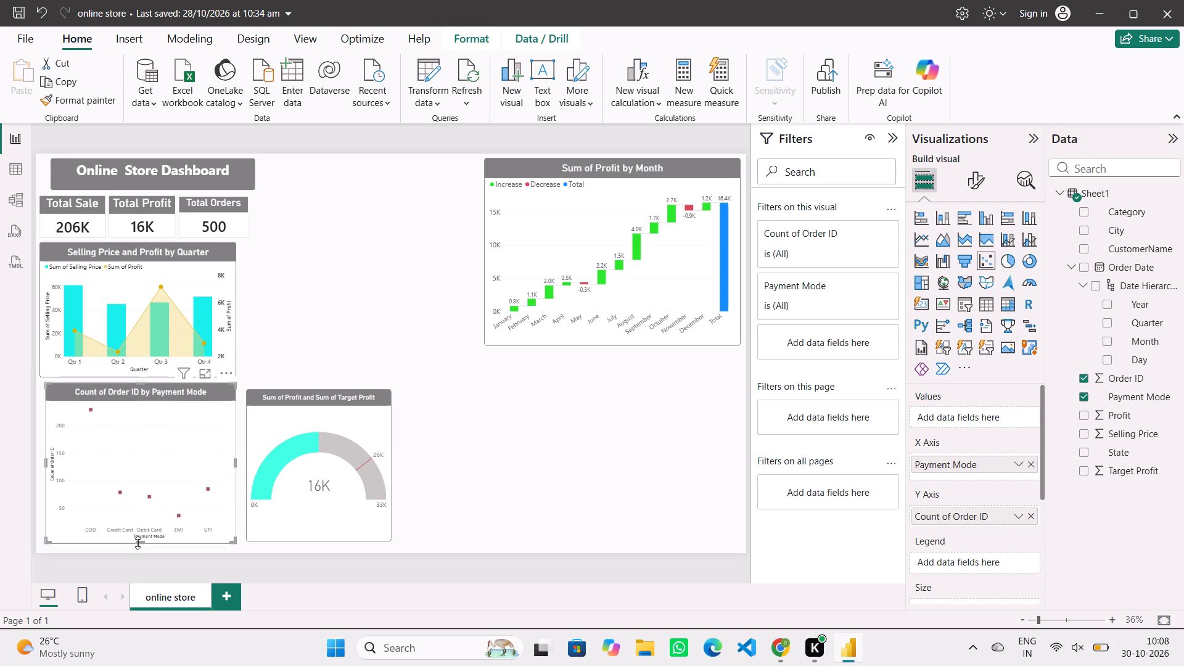
Enlarge the profit gauge by extending its top edge level with the Payment Mode chart and its left edge closer to that chart.
{"action": "left_click", "coordinate": [321, 422]}
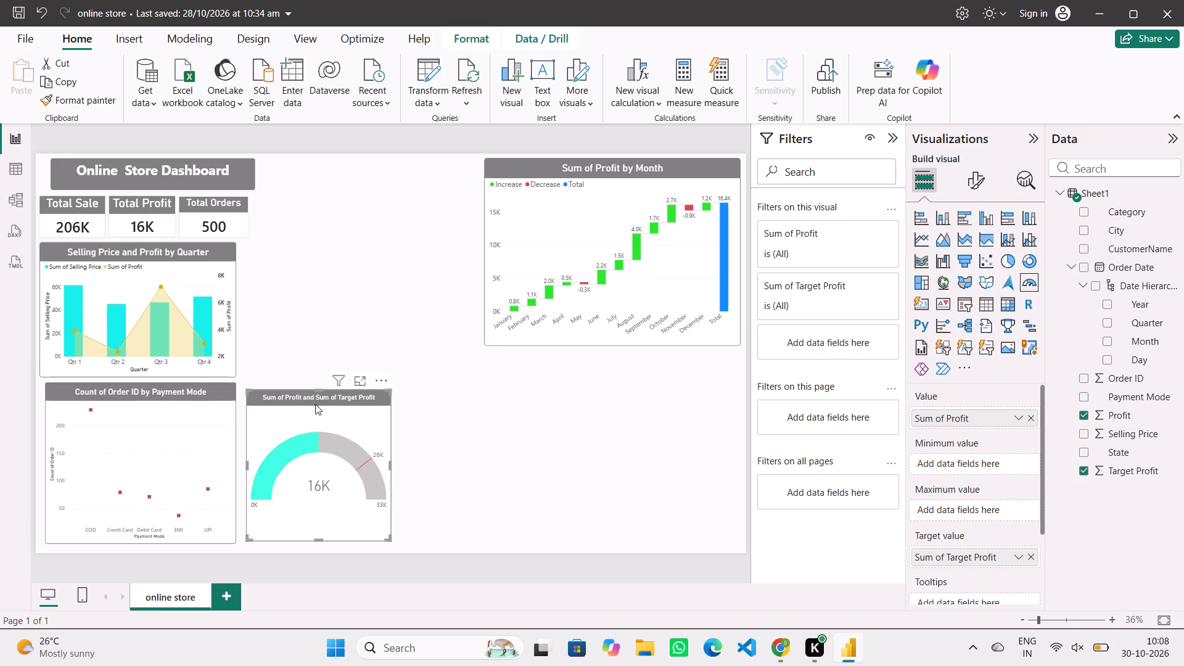
{"action": "left_click_drag", "start_coordinate": [319, 388], "coordinate": [318, 380]}
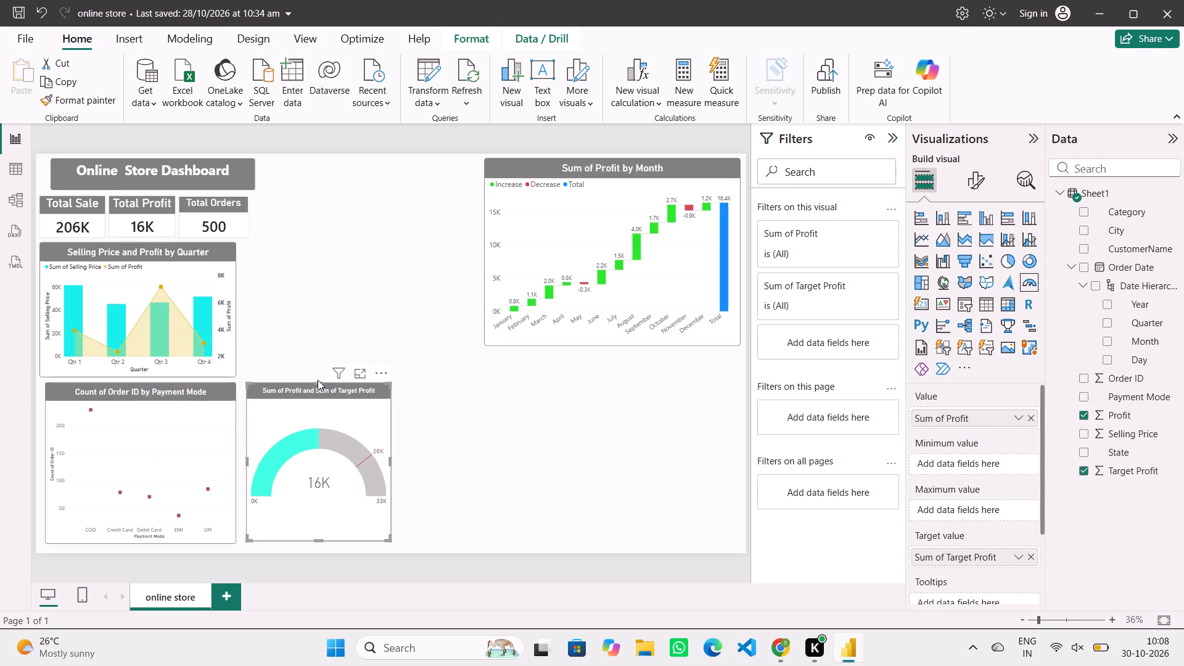
{"action": "left_click", "coordinate": [245, 463]}
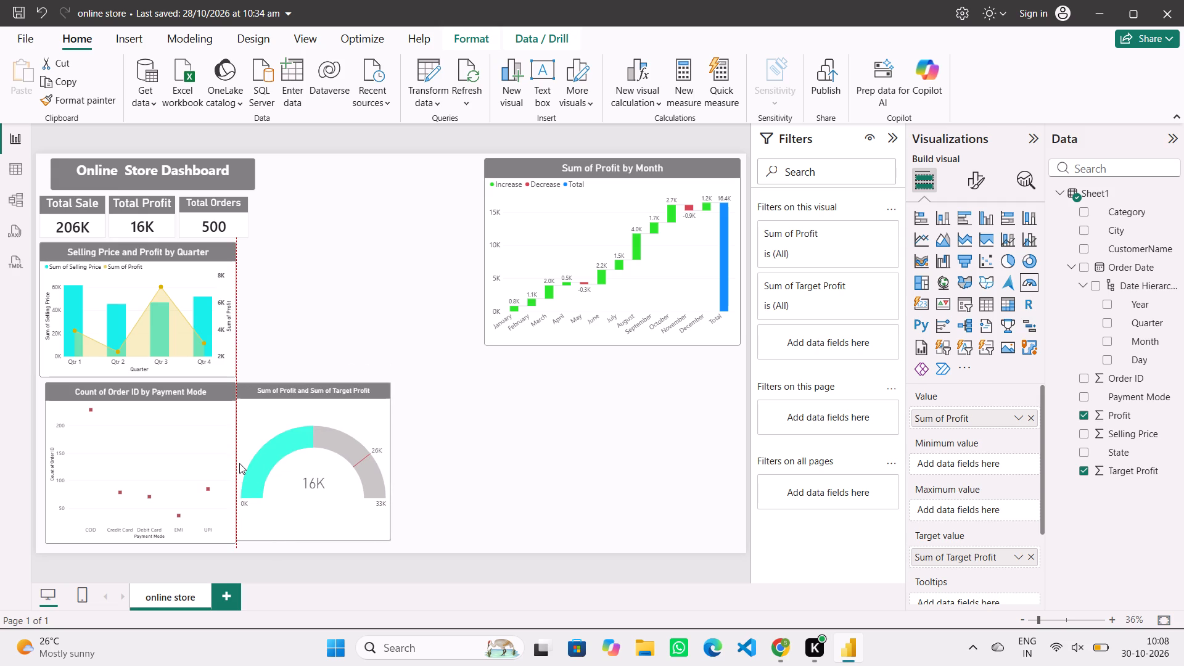
{"action": "left_click", "coordinate": [404, 465]}
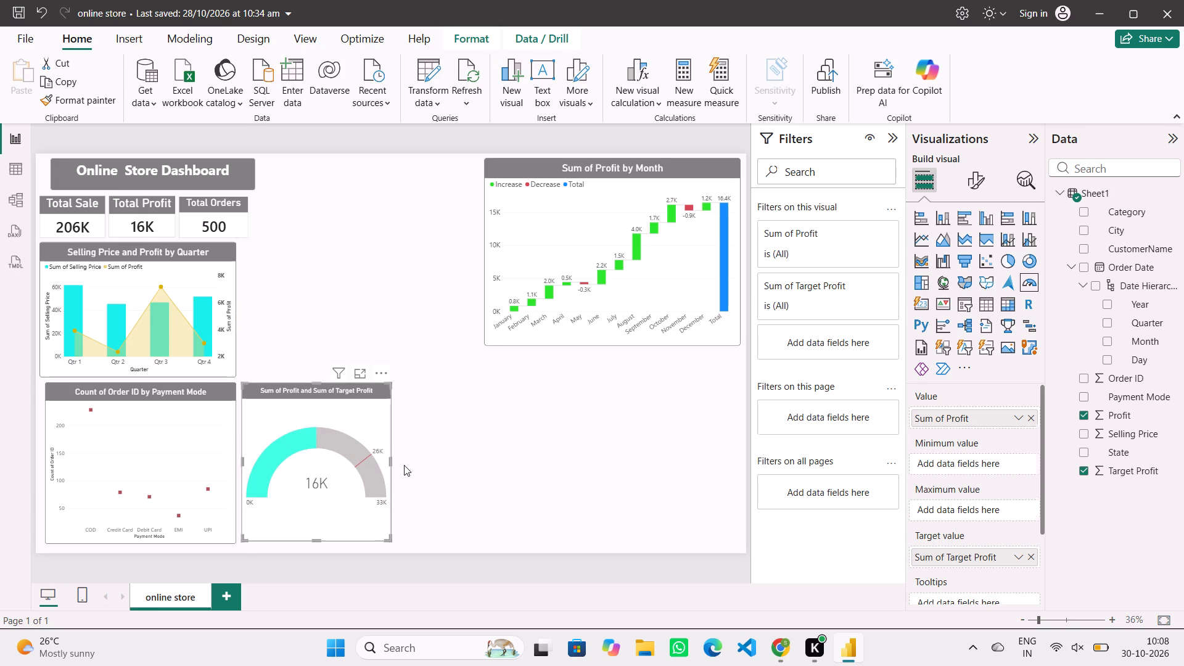
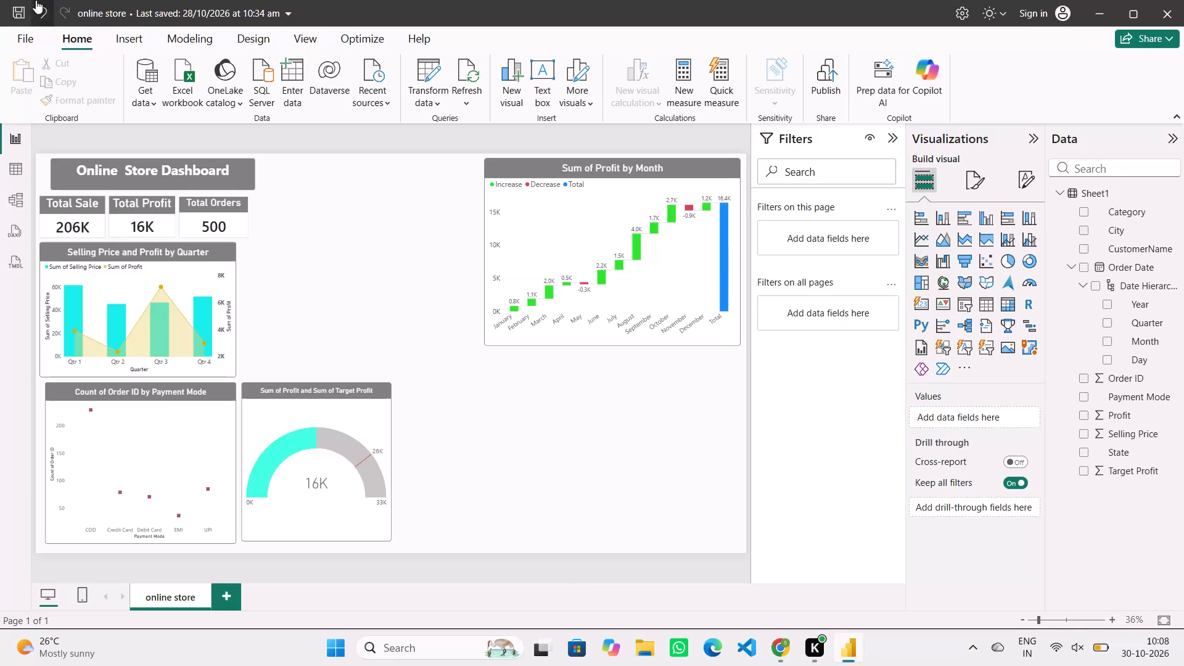
Save the online store report with the rearranged visuals.
{"action": "left_click", "coordinate": [15, 9]}
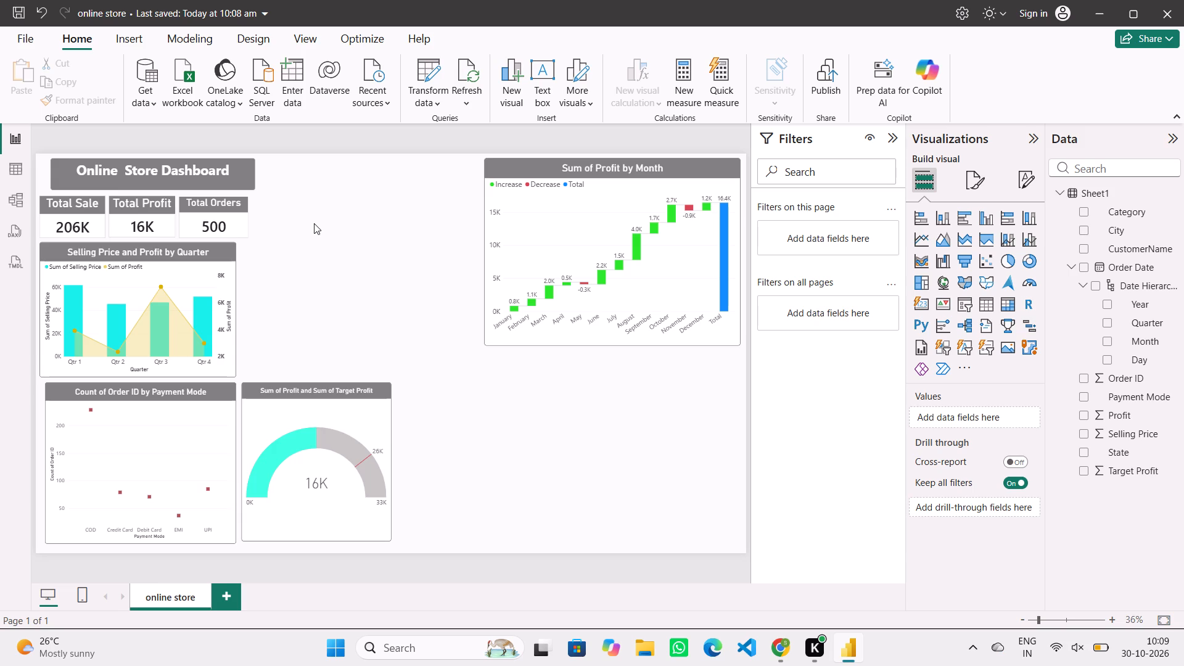
Set the report page's canvas background colour to the theme colour White, 10% darker, after trying the next darker grey.
{"action": "left_click", "coordinate": [314, 223]}
{"action": "left_click_drag", "start_coordinate": [987, 195], "coordinate": [972, 183]}
{"action": "left_click", "coordinate": [972, 183]}
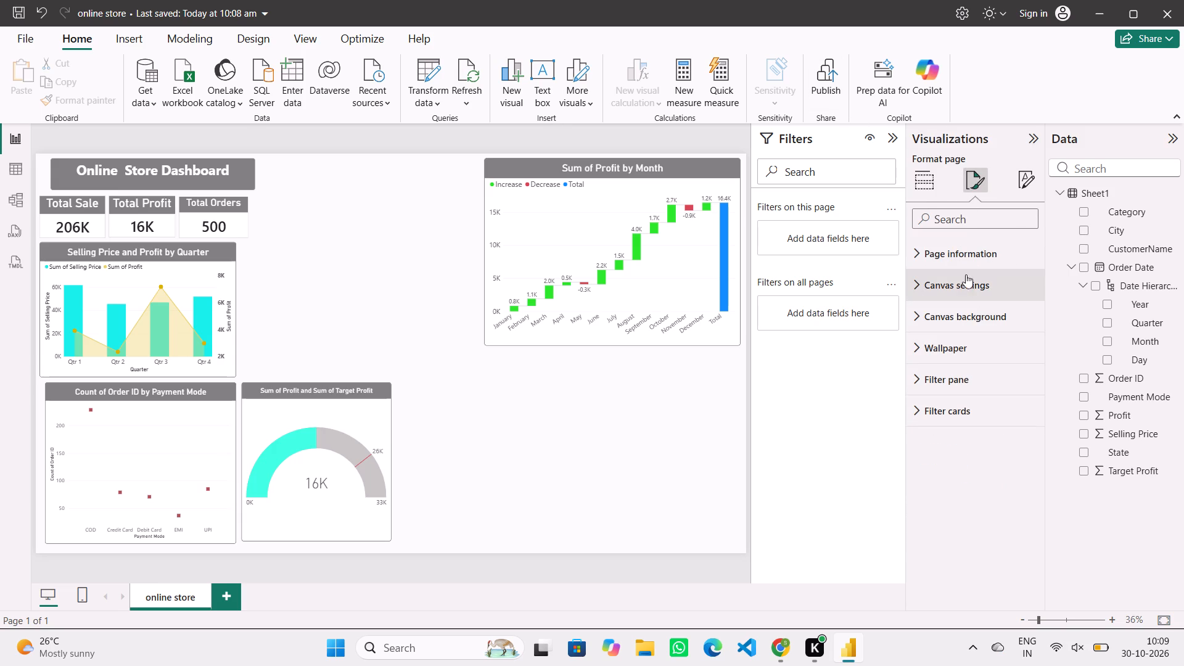
{"action": "left_click", "coordinate": [984, 314]}
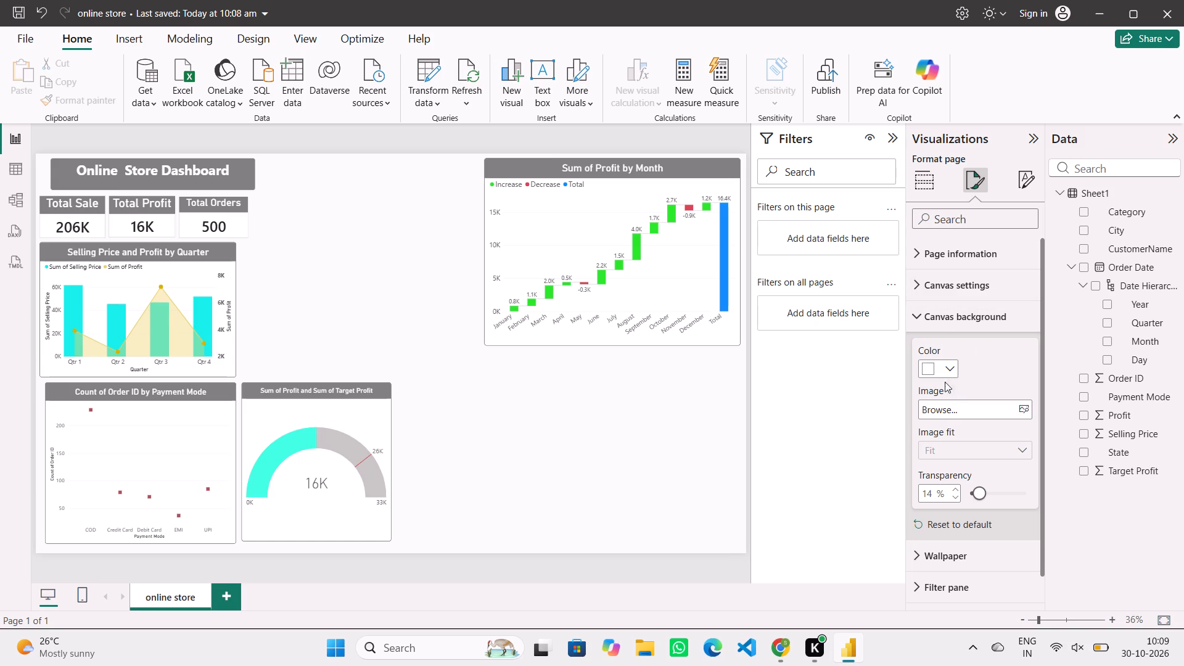
{"action": "left_click", "coordinate": [948, 374]}
{"action": "left_click", "coordinate": [948, 374]}
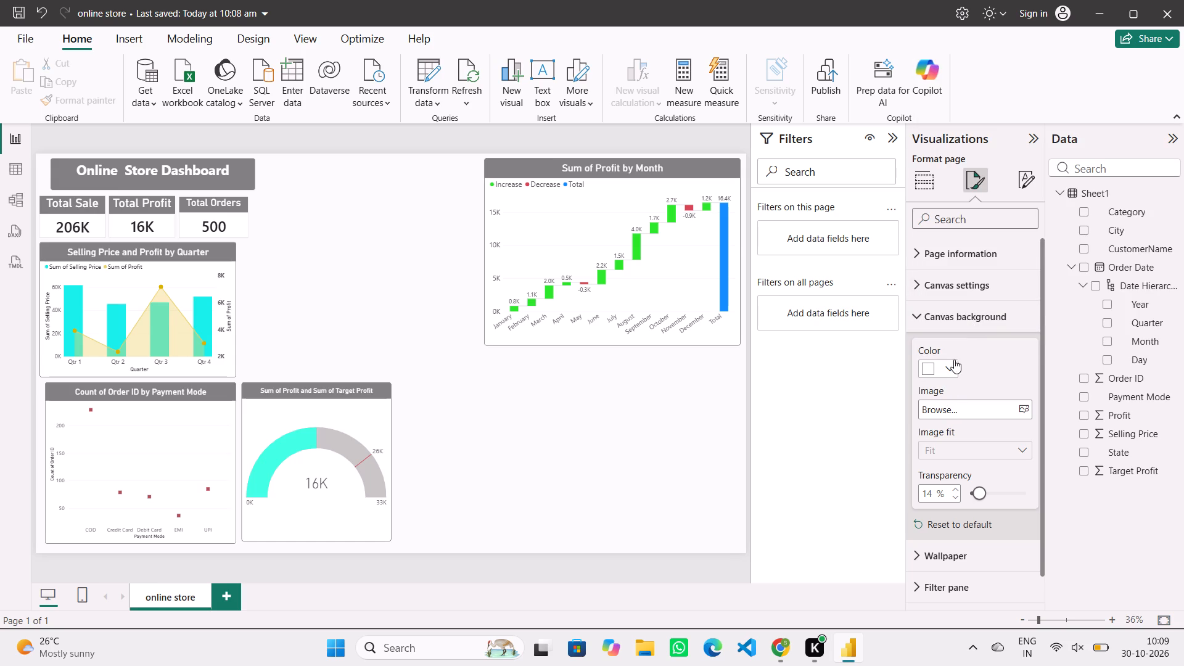
{"action": "left_click", "coordinate": [950, 364]}
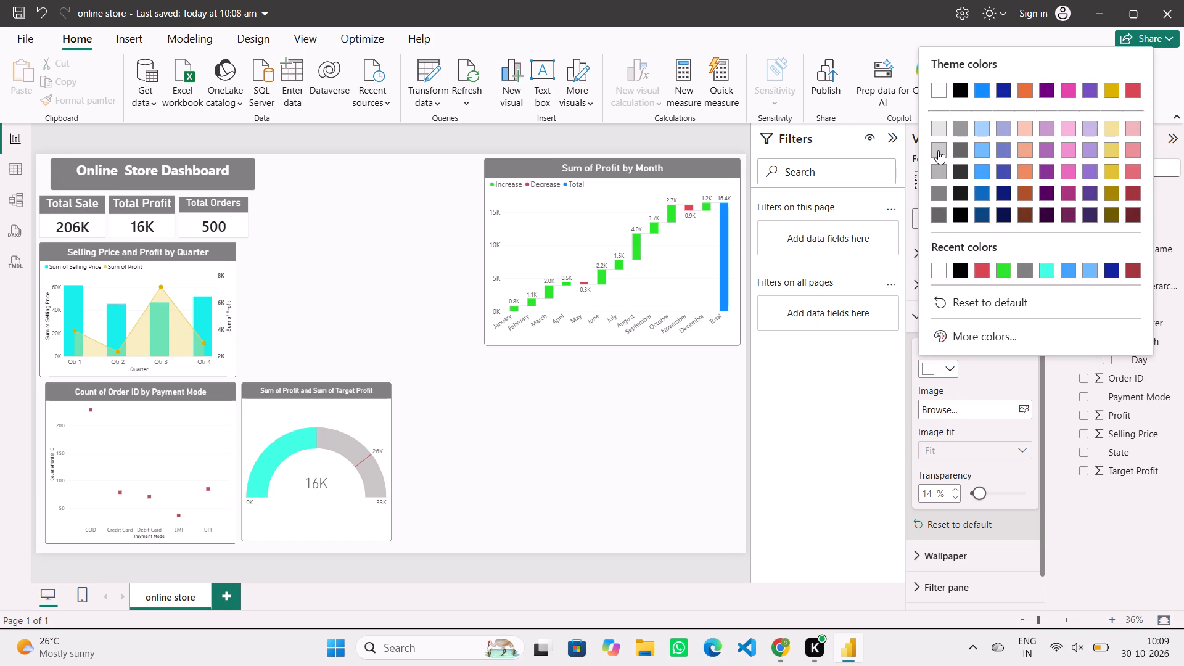
{"action": "left_click", "coordinate": [938, 150]}
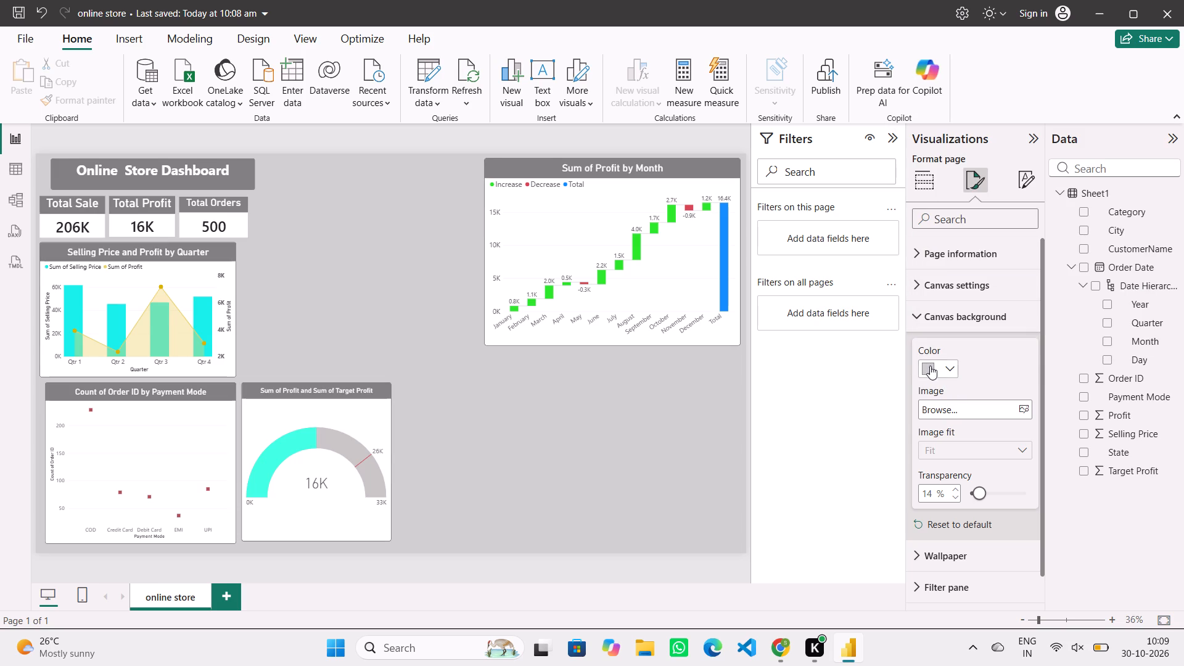
{"action": "left_click", "coordinate": [953, 360]}
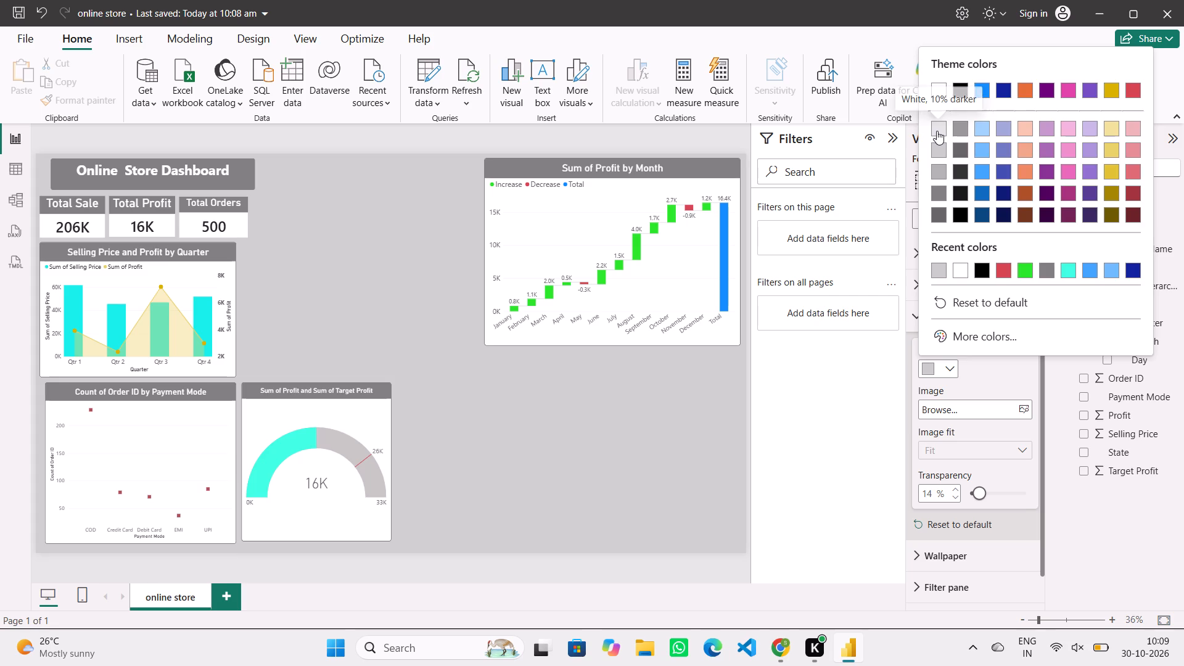
{"action": "left_click", "coordinate": [937, 131]}
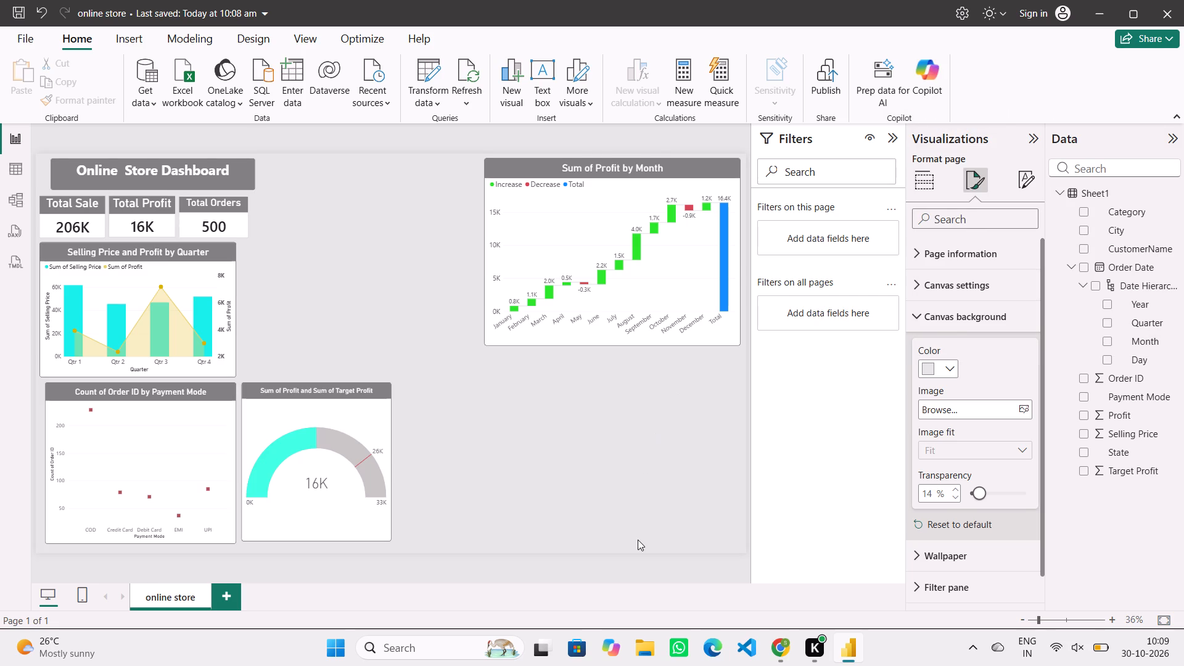
{"action": "left_click", "coordinate": [638, 540]}
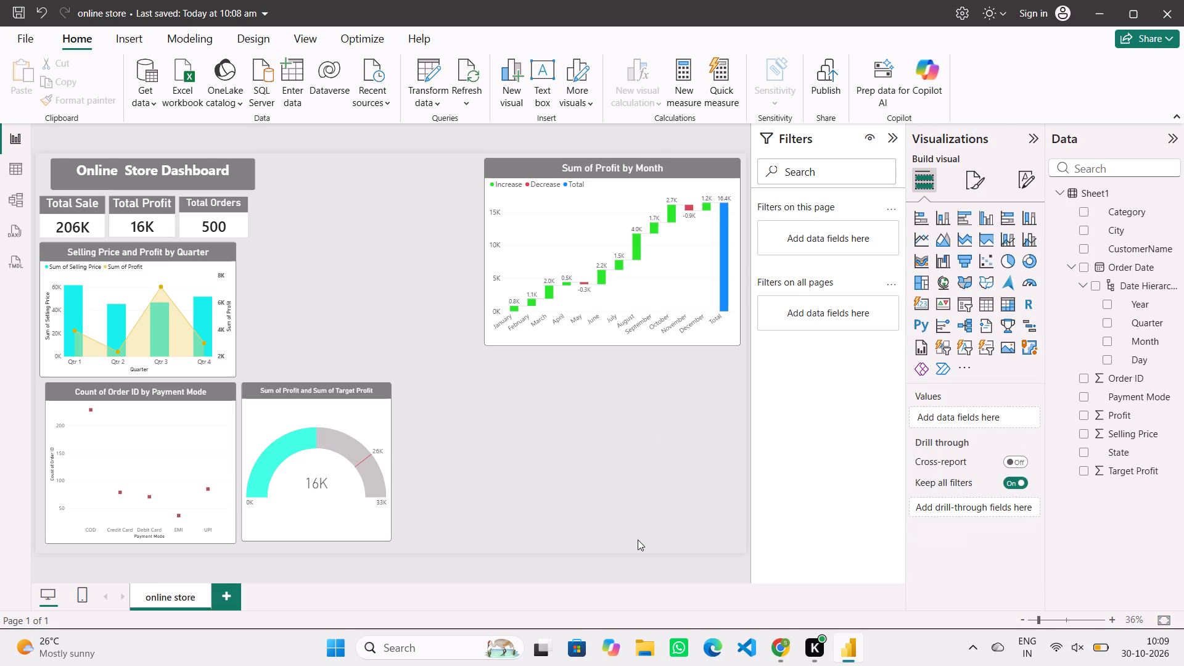
Save the report with the new canvas background.
{"action": "left_click", "coordinate": [17, 9]}
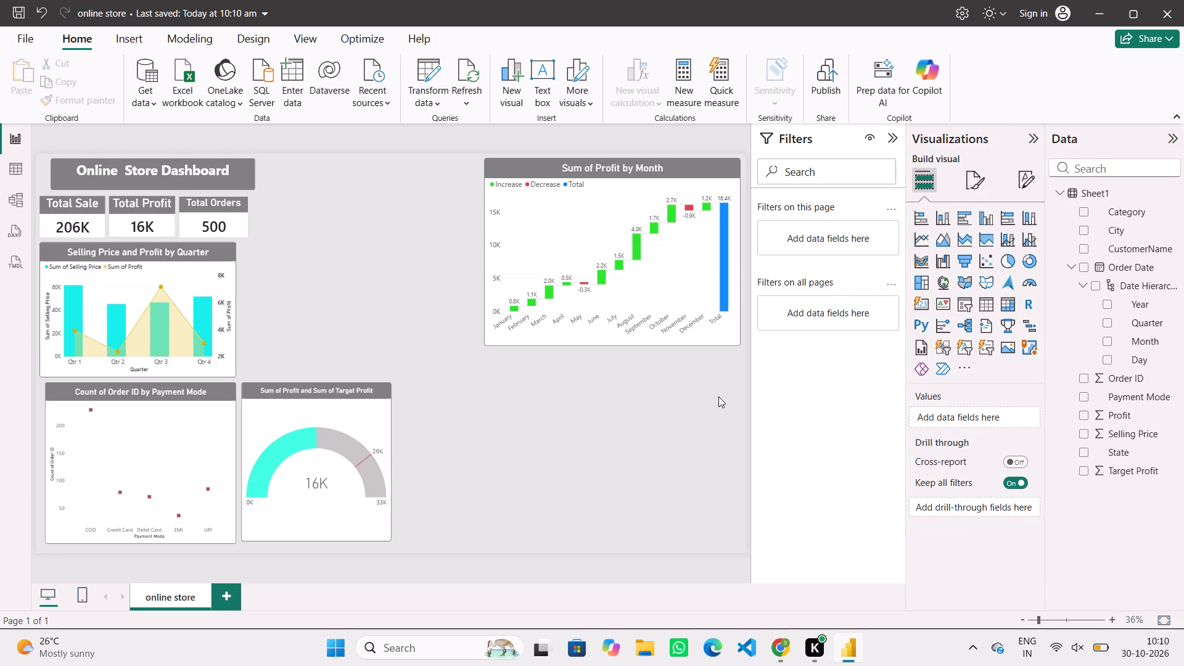
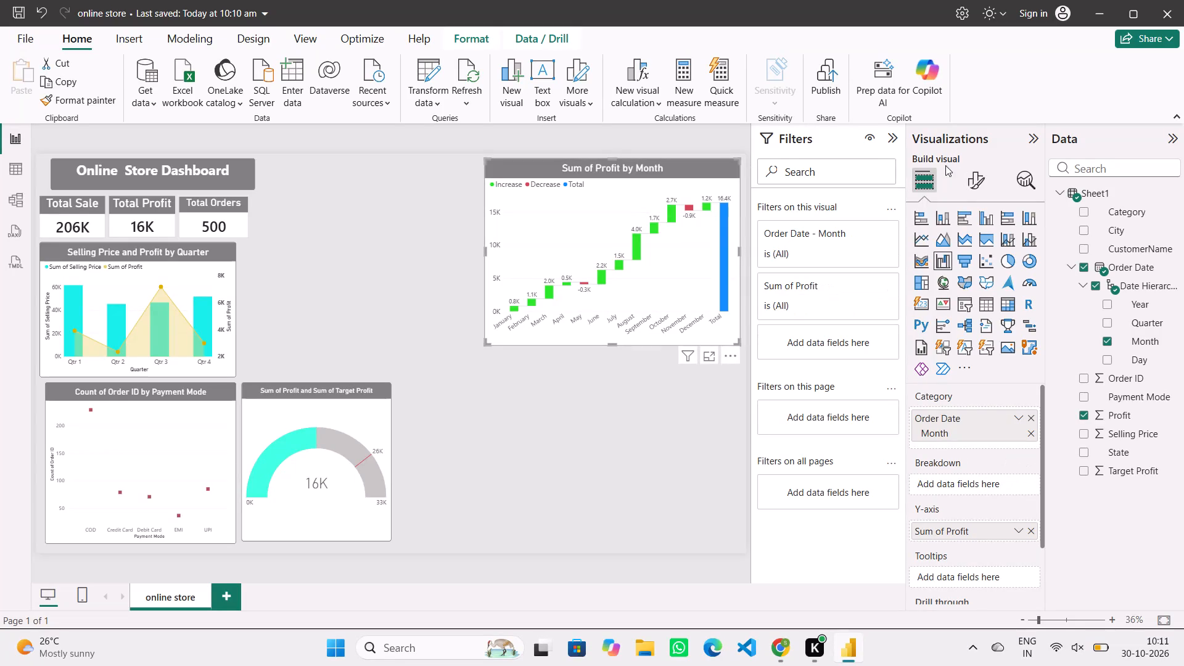
Retitle the monthly profit waterfall chart as Profit by Month and set its title font size to 35.
{"action": "left_click", "coordinate": [980, 179]}
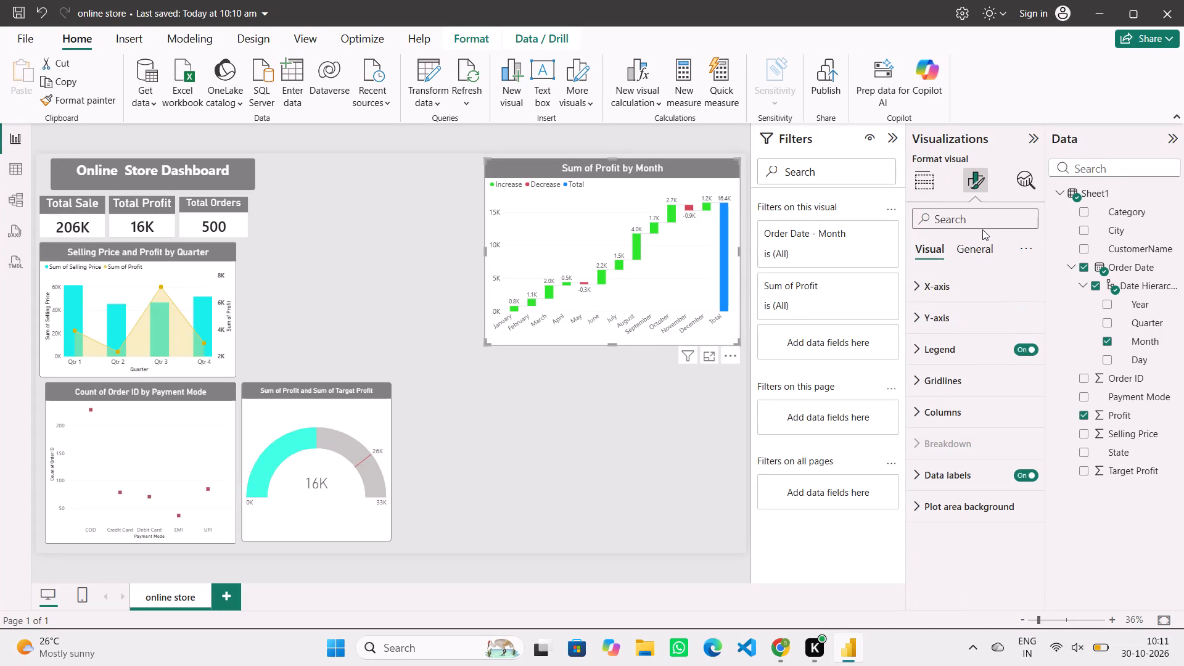
{"action": "left_click", "coordinate": [982, 245]}
{"action": "left_click", "coordinate": [974, 317]}
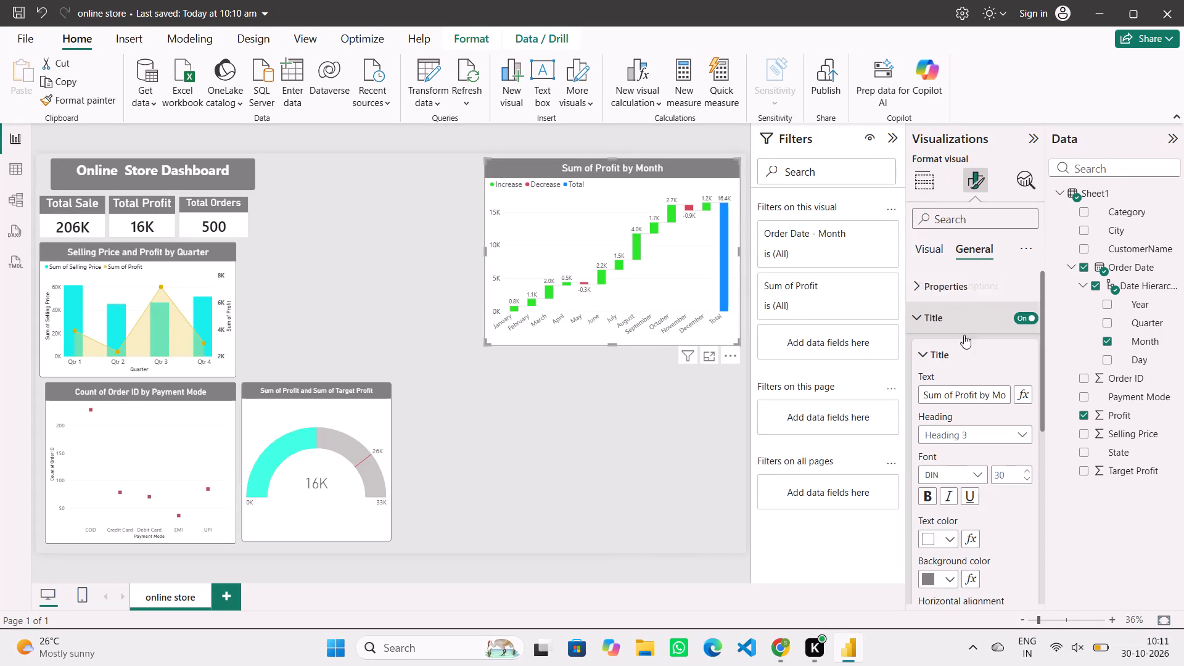
{"action": "left_click_drag", "start_coordinate": [952, 395], "coordinate": [898, 395]}
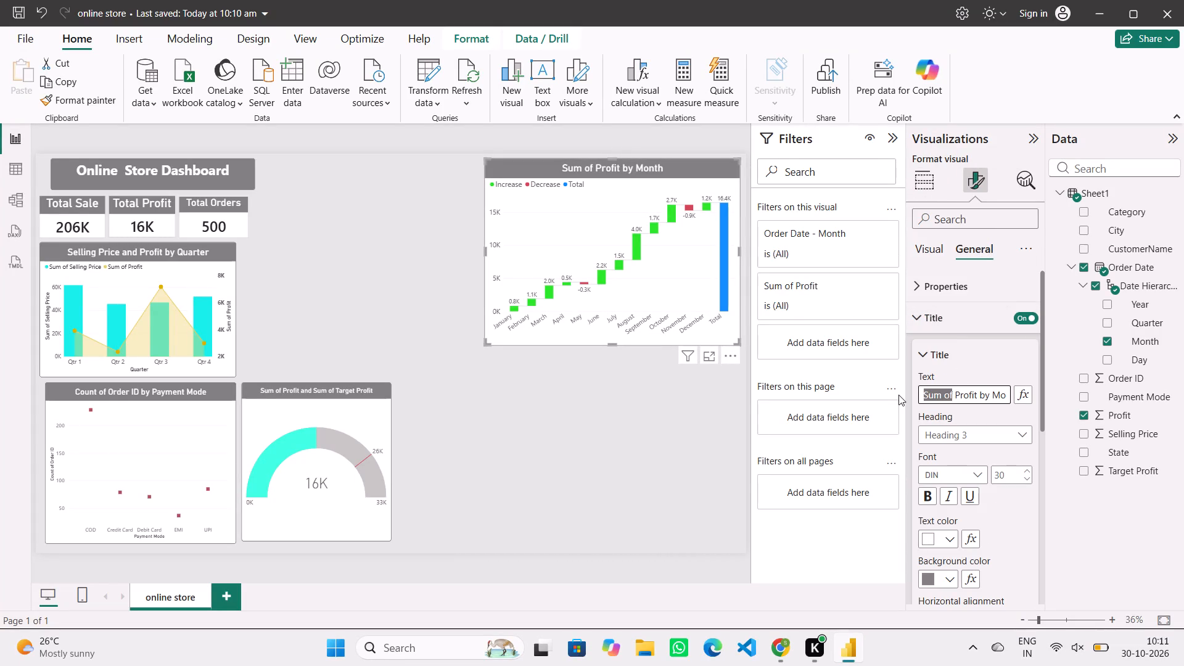
{"action": "key", "text": "BackSpace"}
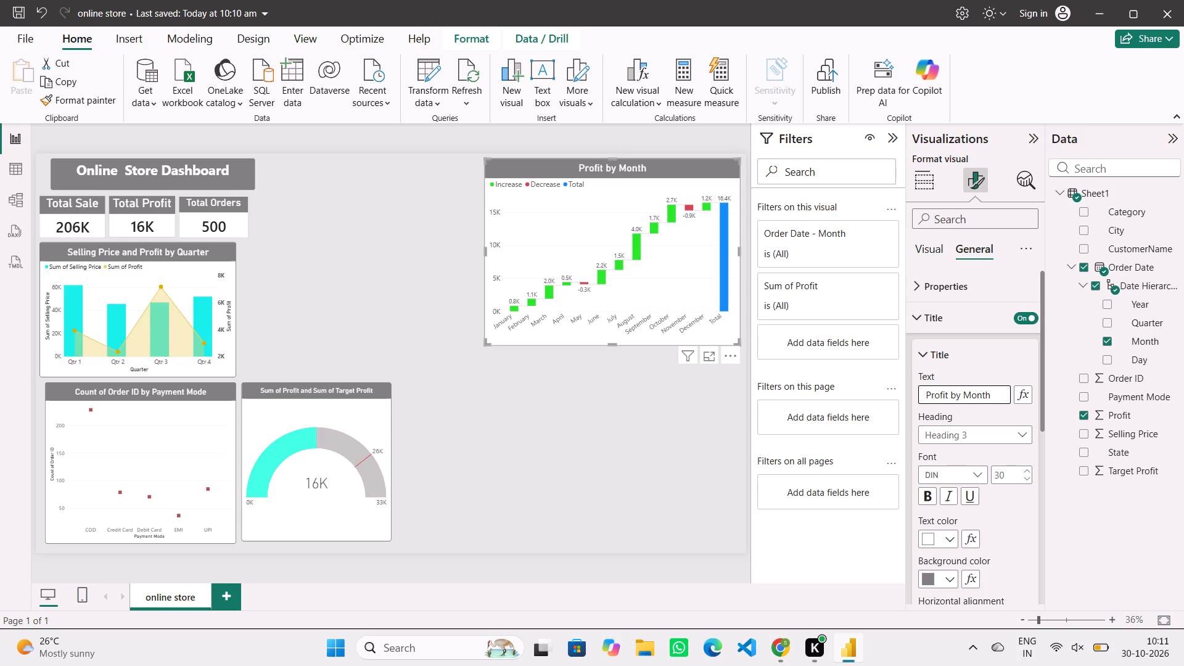
{"action": "left_click", "coordinate": [1007, 472]}
{"action": "key", "text": "BackSpace"}
{"action": "type", "text": "35"}
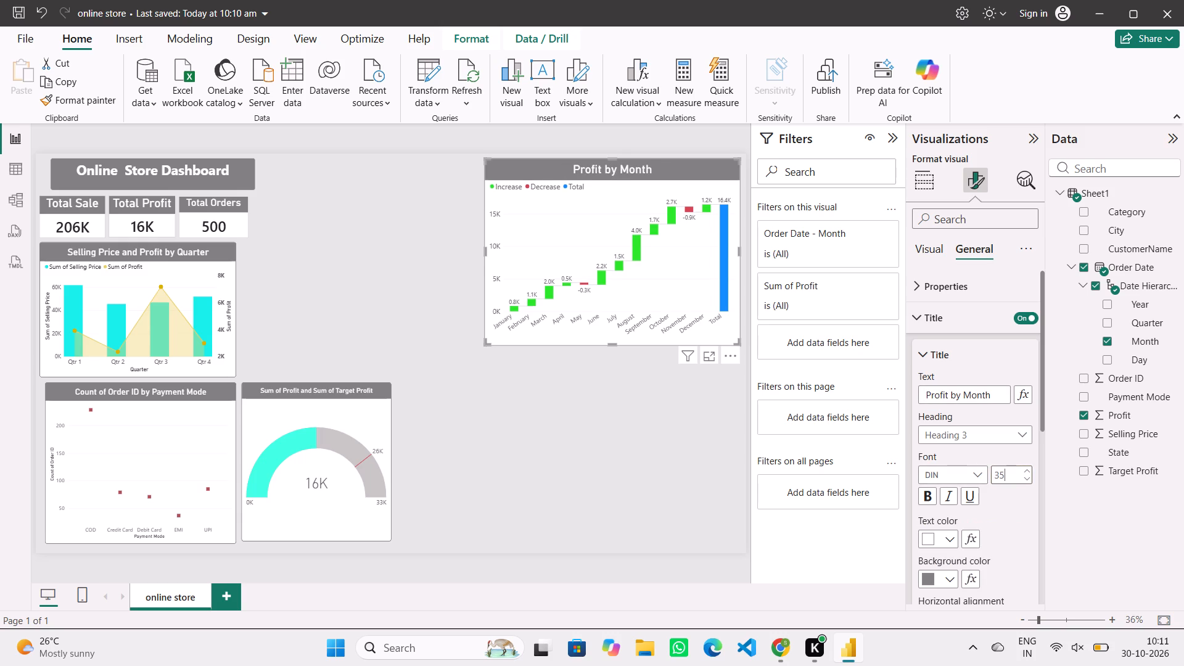
Change the gauge visual's title text to Profit vs Target Profit.
{"action": "left_click", "coordinate": [361, 445]}
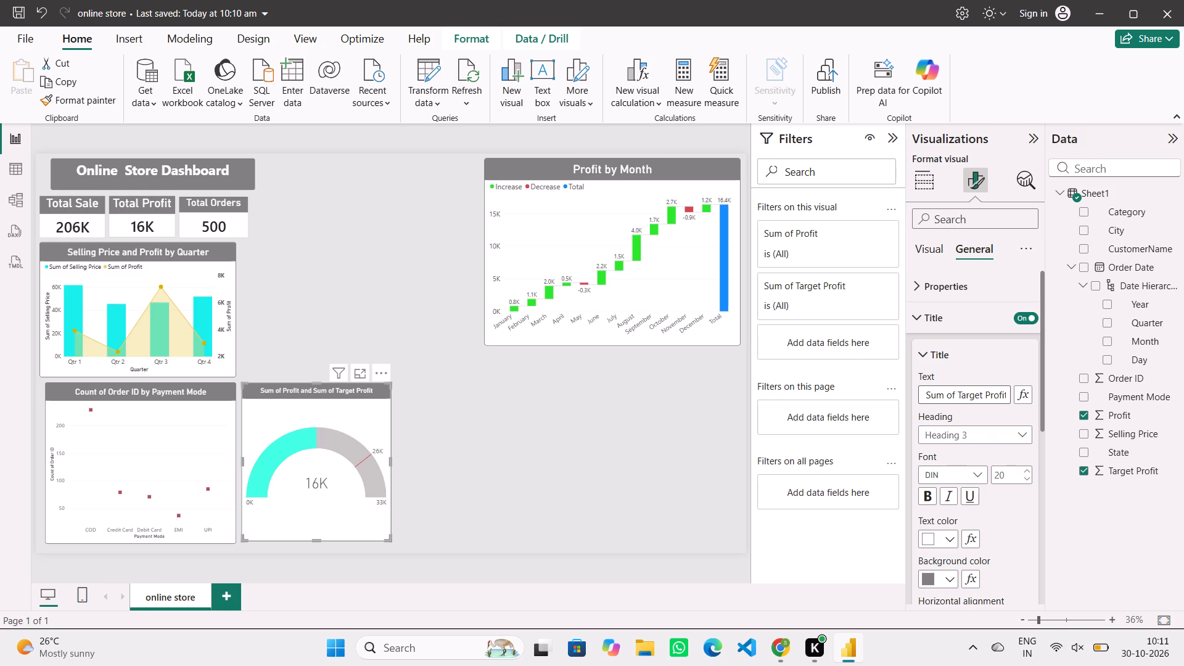
{"action": "left_click_drag", "start_coordinate": [954, 396], "coordinate": [921, 396]}
{"action": "key", "text": "BackSpace"}
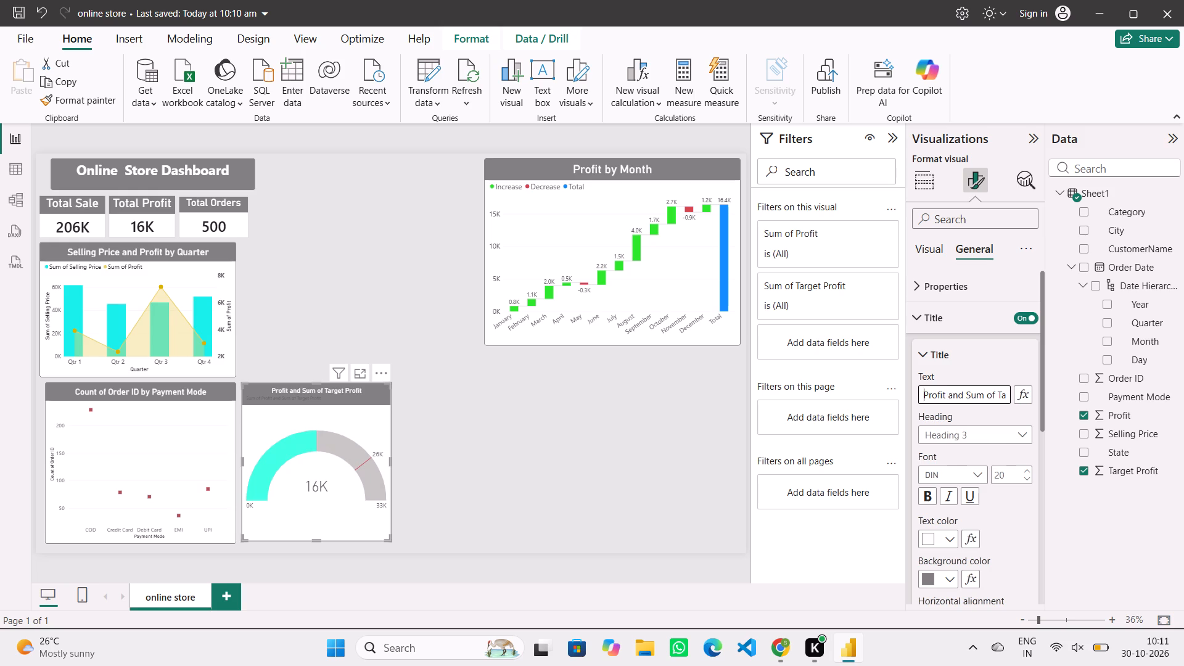
{"action": "left_click", "coordinate": [964, 397]}
{"action": "key", "text": "BackSpace"}
{"action": "key", "text": "BackSpace"}
{"action": "key", "text": "BackSpace"}
{"action": "type", "text": "vs"}
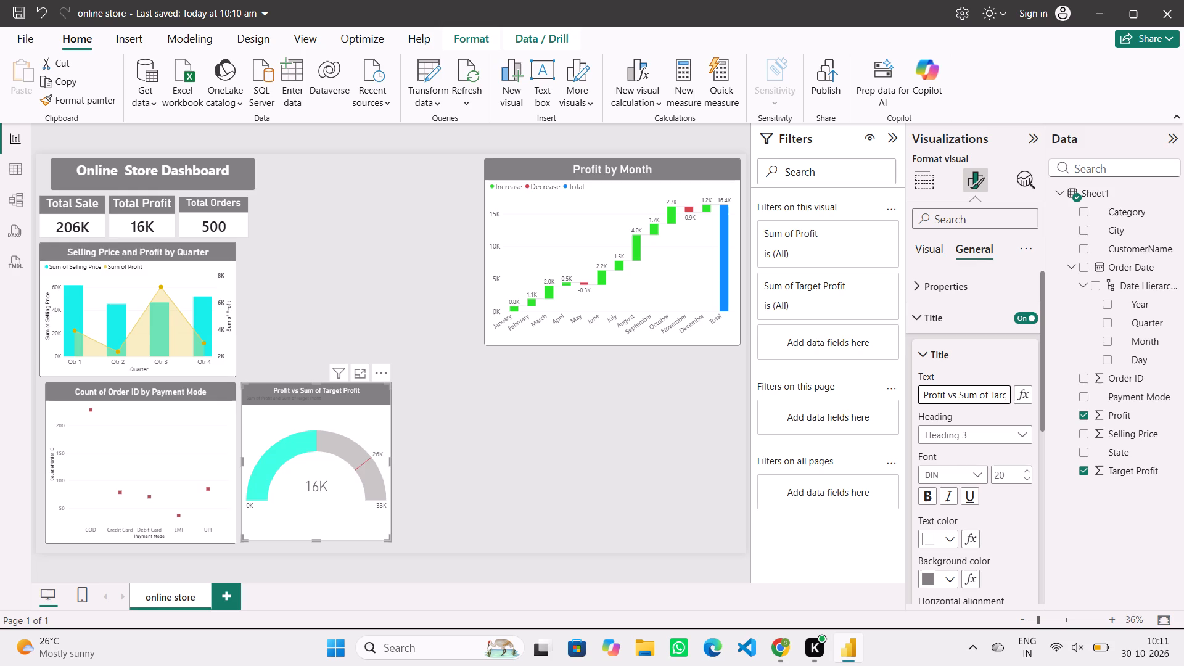
{"action": "left_click_drag", "start_coordinate": [990, 397], "coordinate": [961, 394]}
{"action": "key", "text": "BackSpace"}
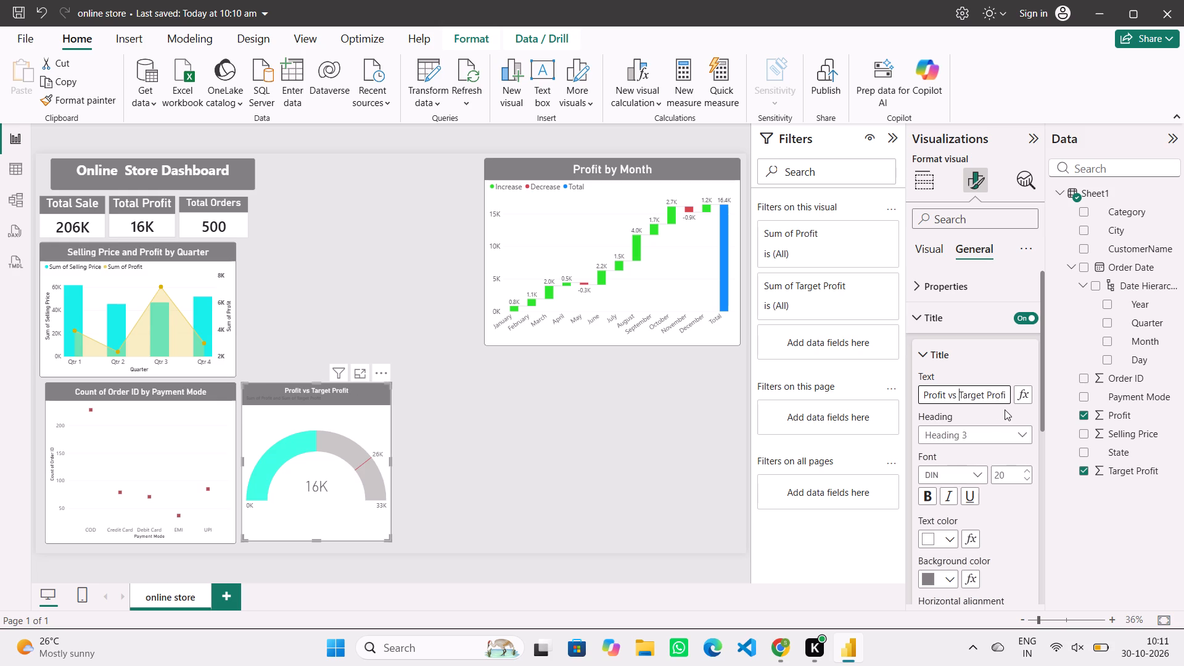
Turn off the gauge visual's subtitle and set its title font size to 30.
{"action": "scroll", "coordinate": [960, 525], "scroll_direction": "down", "scroll_amount": 2}
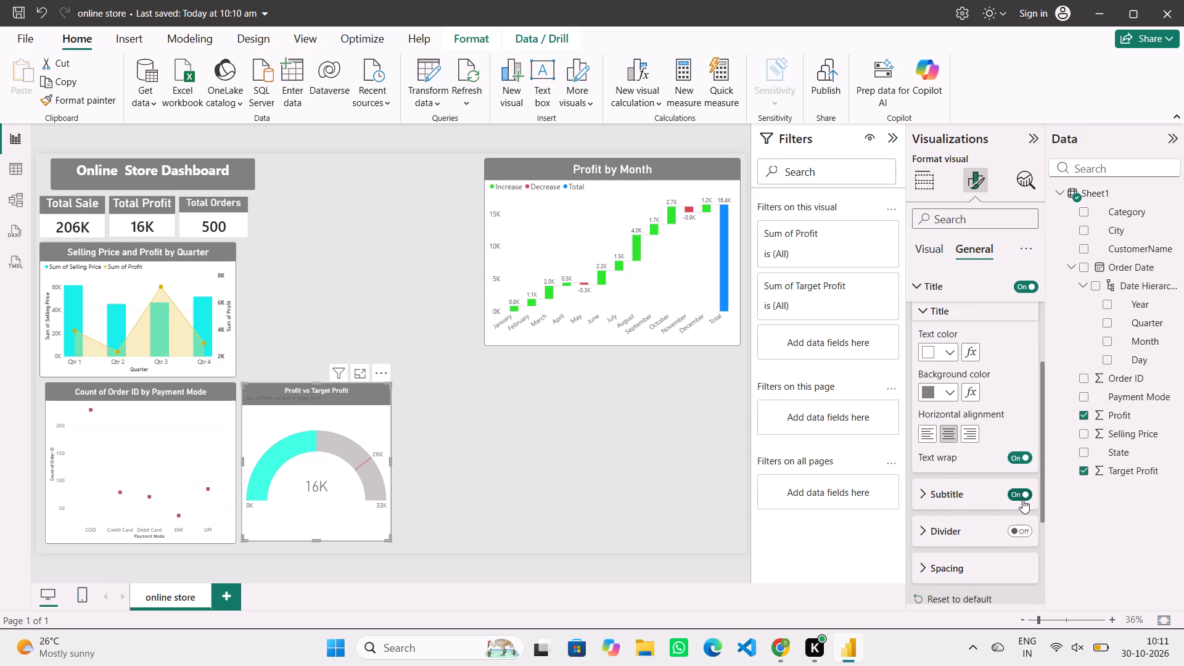
{"action": "left_click", "coordinate": [1022, 499]}
{"action": "scroll", "coordinate": [1022, 499], "scroll_direction": "up", "scroll_amount": 4}
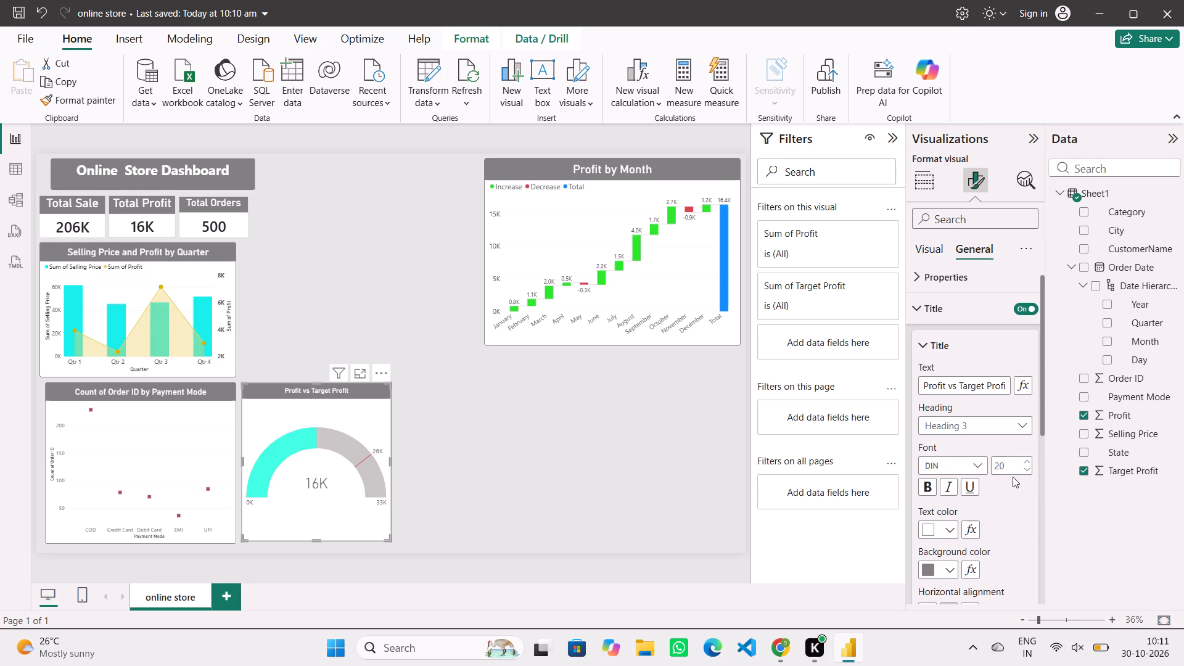
{"action": "left_click", "coordinate": [1006, 466]}
{"action": "key", "text": "BackSpace"}
{"action": "key", "text": "3"}
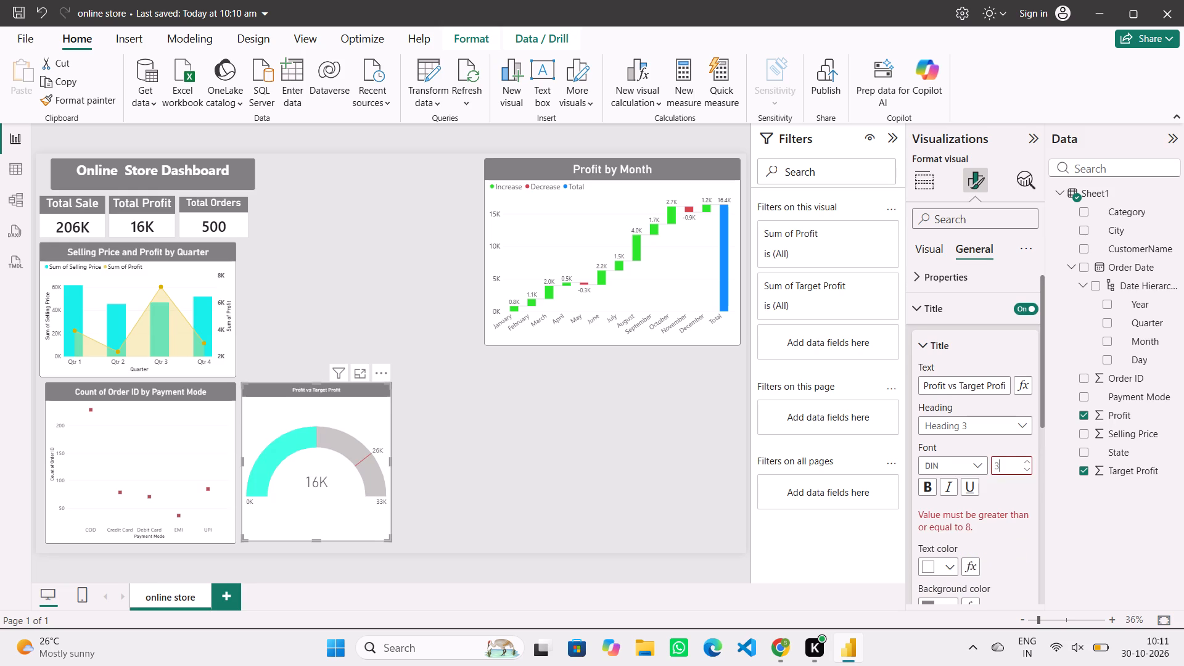
{"action": "key", "text": "0"}
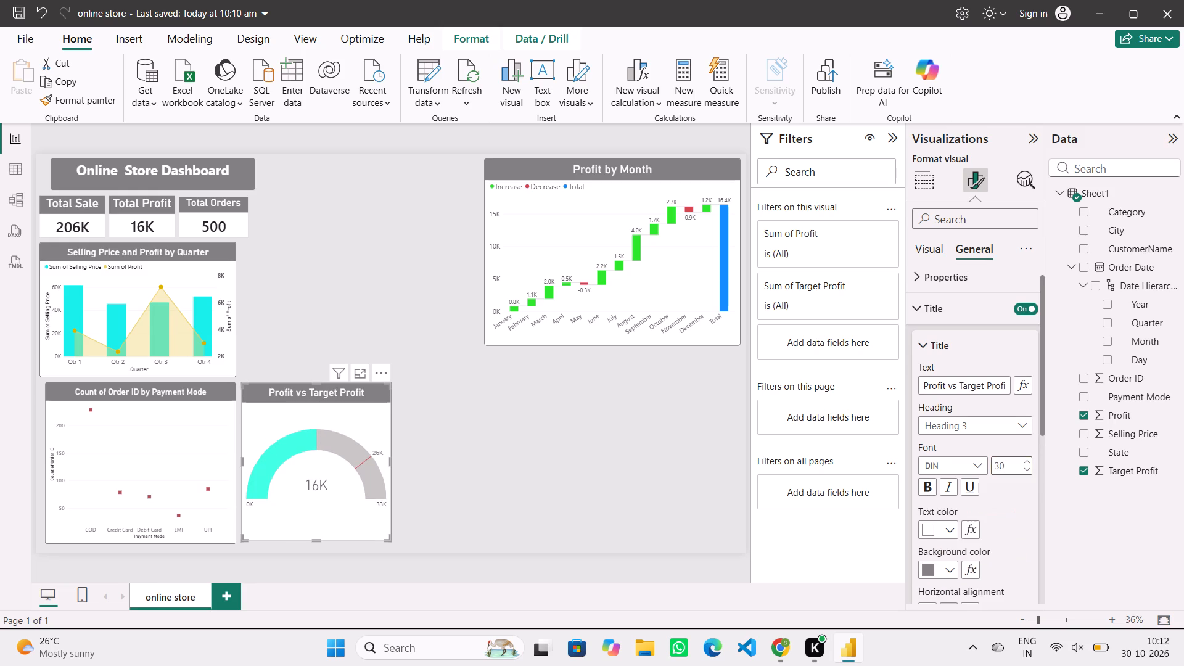
Retitle the payment mode scatter chart as Order ID by Payment Mode and set its title font size to 30.
{"action": "left_click", "coordinate": [184, 444]}
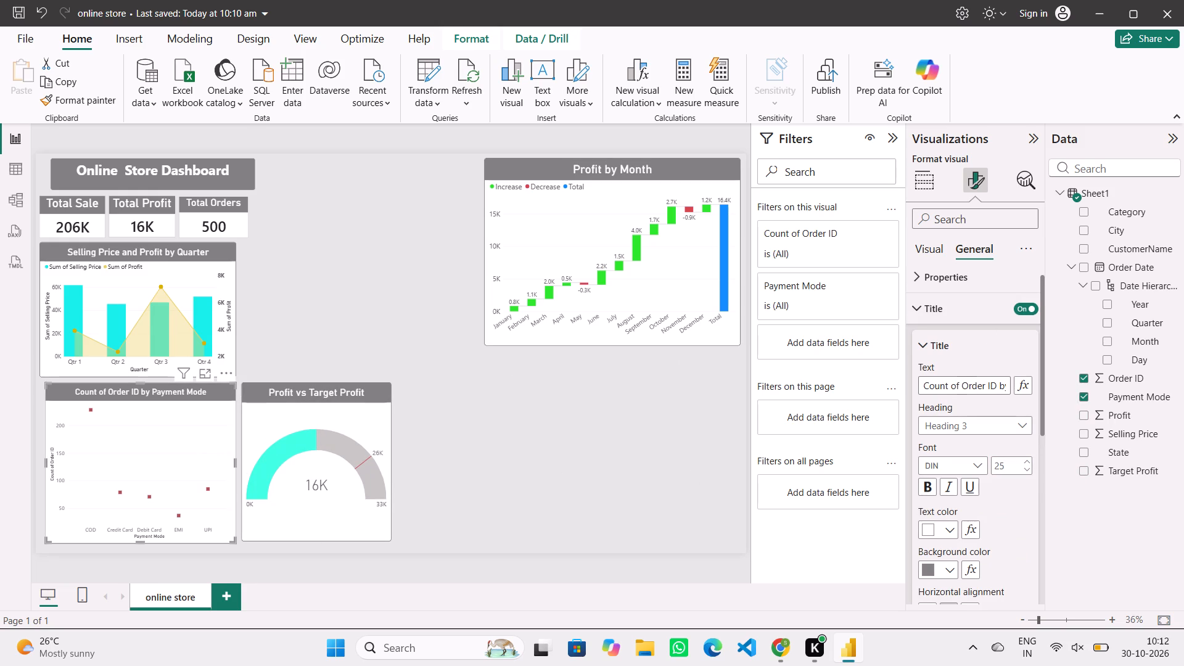
{"action": "left_click_drag", "start_coordinate": [962, 385], "coordinate": [909, 382]}
{"action": "key", "text": "BackSpace"}
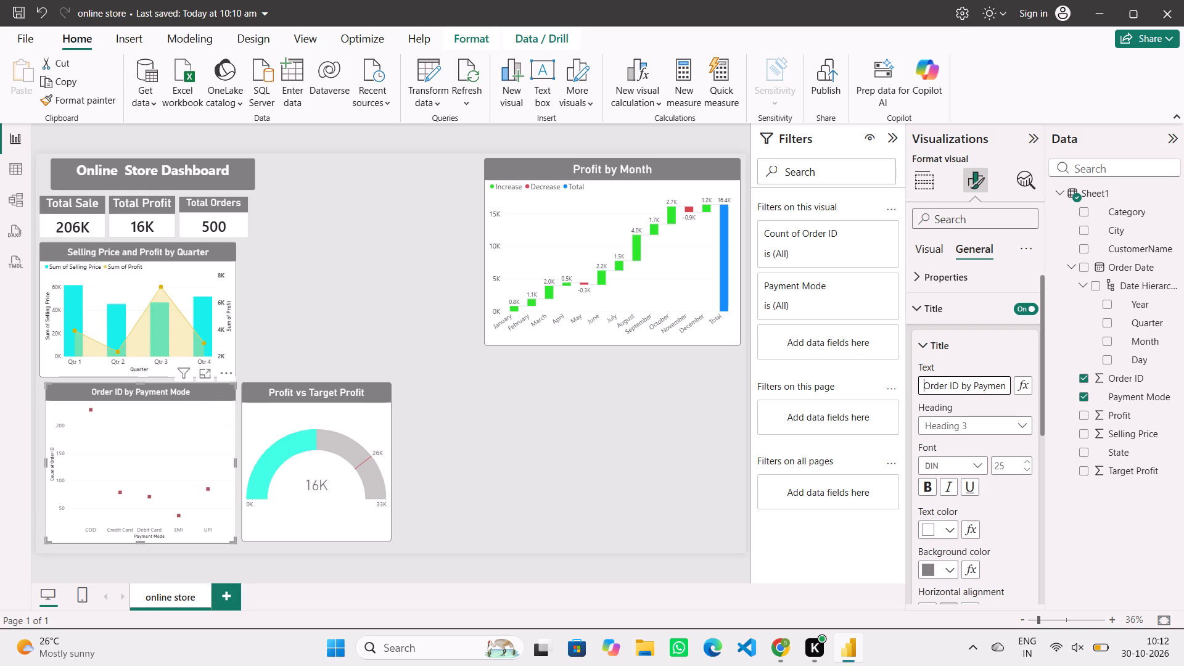
{"action": "scroll", "coordinate": [971, 387], "scroll_direction": "left", "scroll_amount": 1}
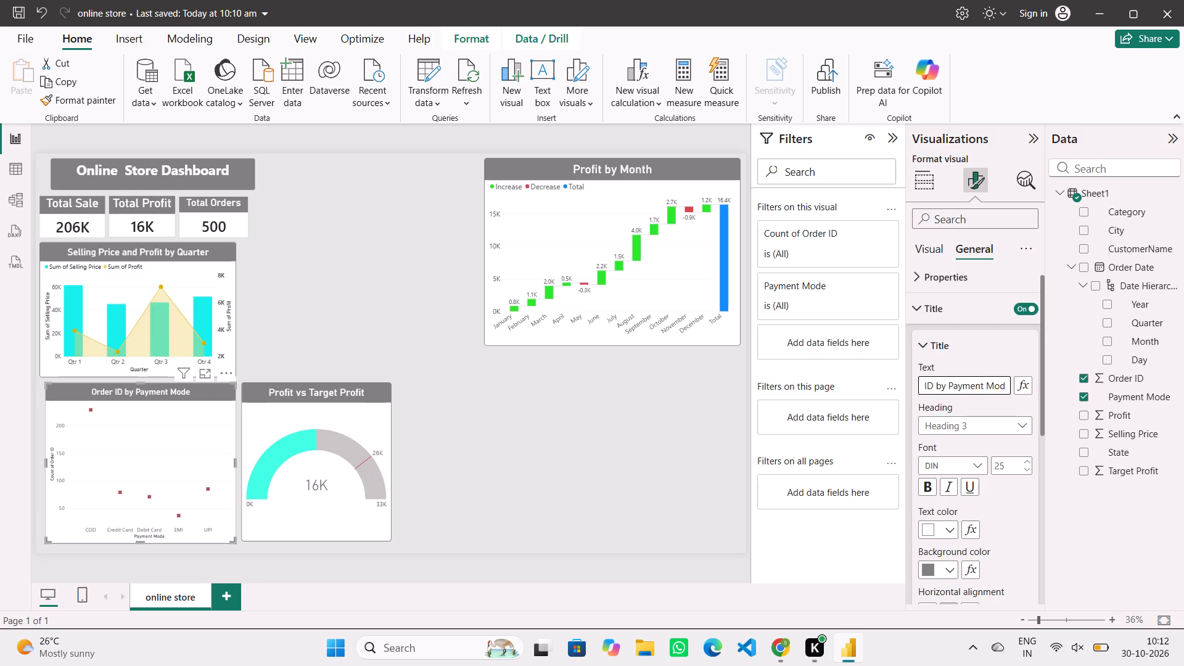
{"action": "left_click", "coordinate": [1008, 466]}
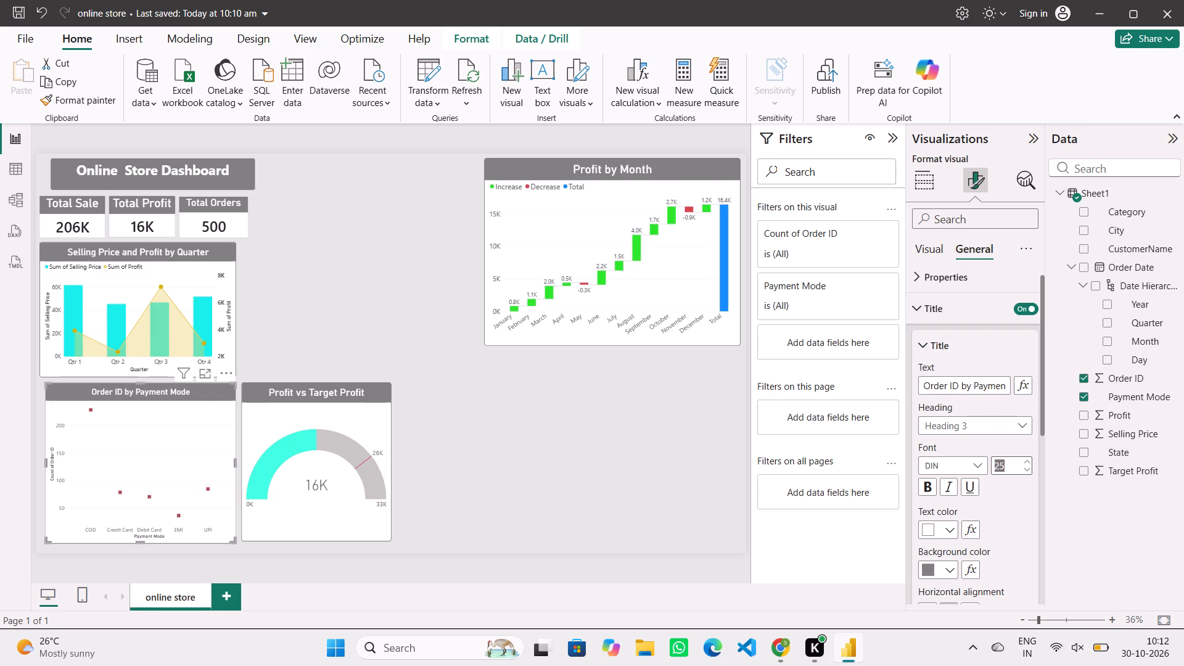
{"action": "left_click", "coordinate": [1008, 466]}
{"action": "key", "text": "BackSpace"}
{"action": "key", "text": "BackSpace"}
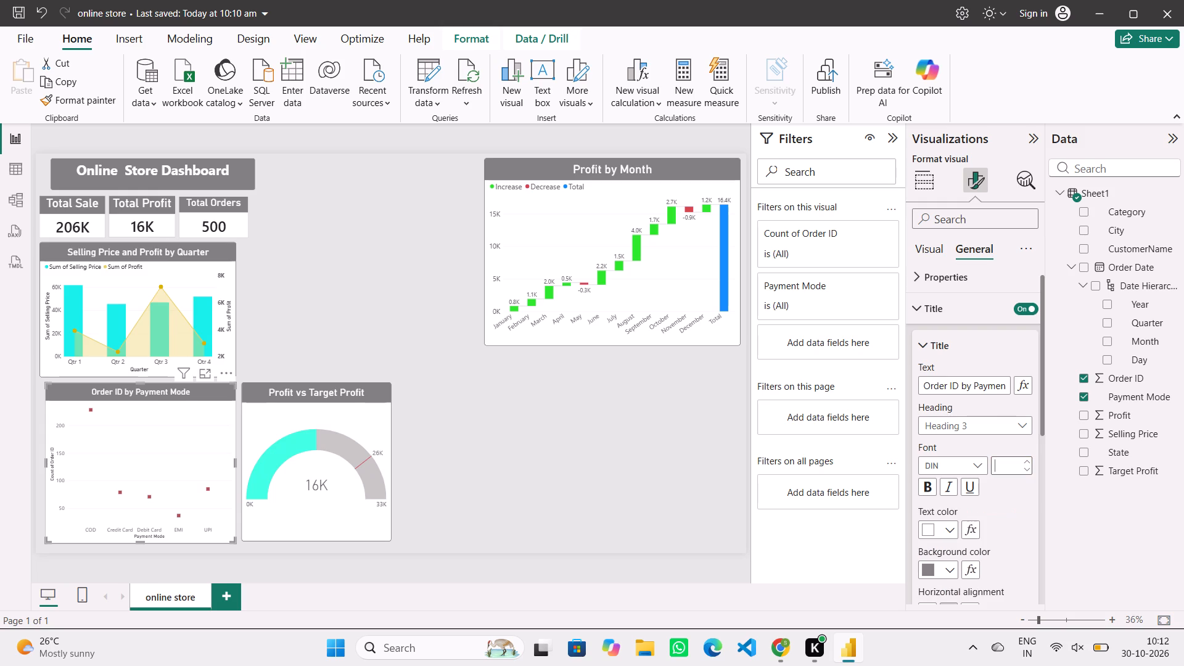
{"action": "key", "text": "2"}
{"action": "key", "text": "BackSpace"}
{"action": "type", "text": "30"}
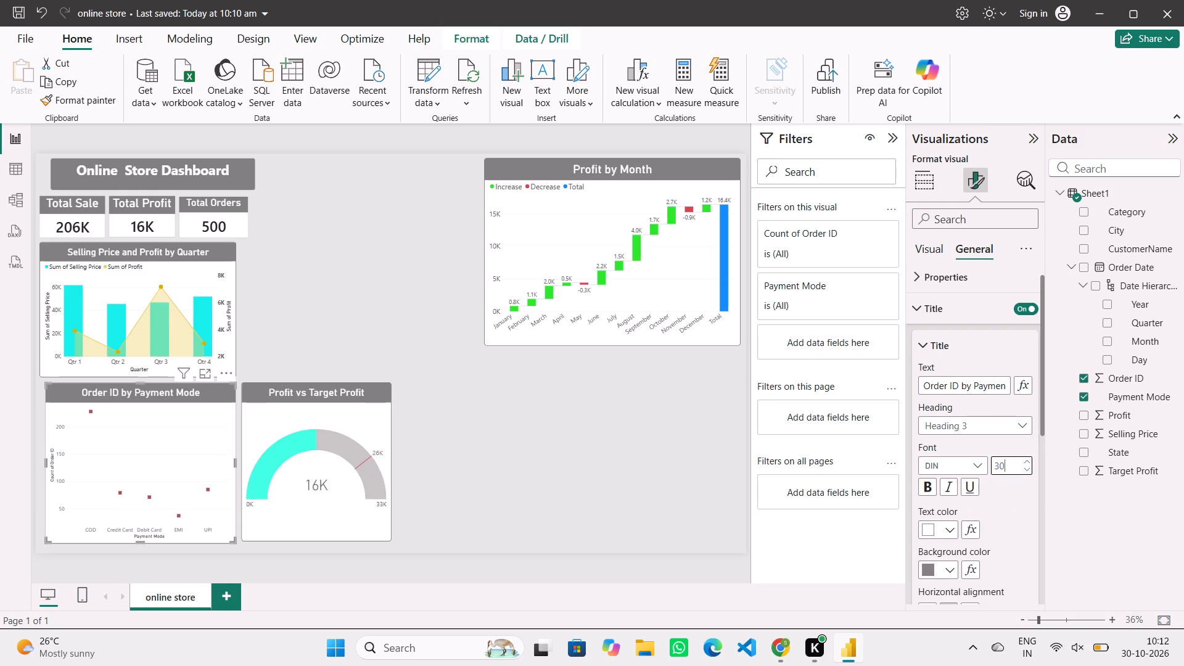
{"action": "left_click", "coordinate": [533, 467]}
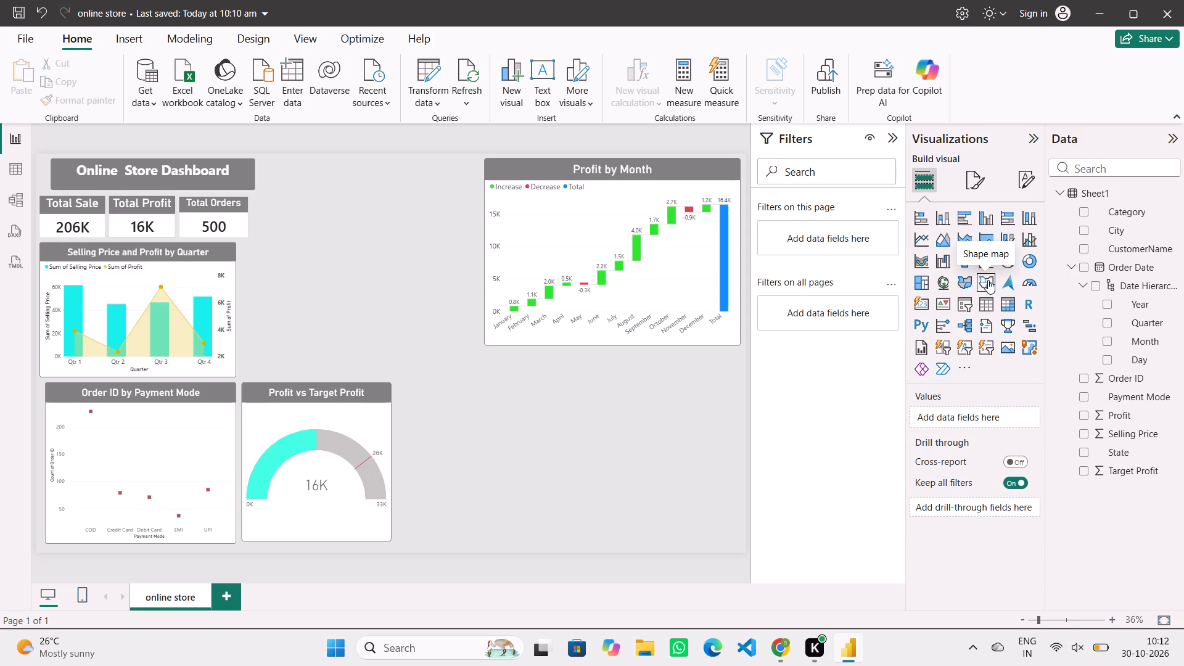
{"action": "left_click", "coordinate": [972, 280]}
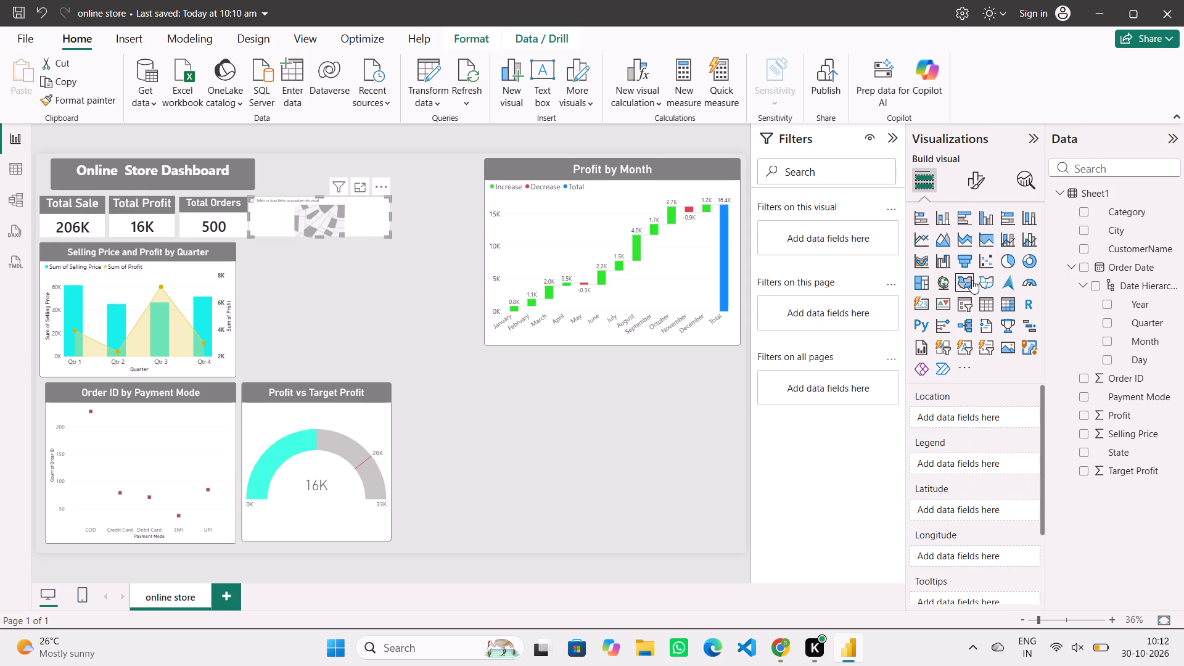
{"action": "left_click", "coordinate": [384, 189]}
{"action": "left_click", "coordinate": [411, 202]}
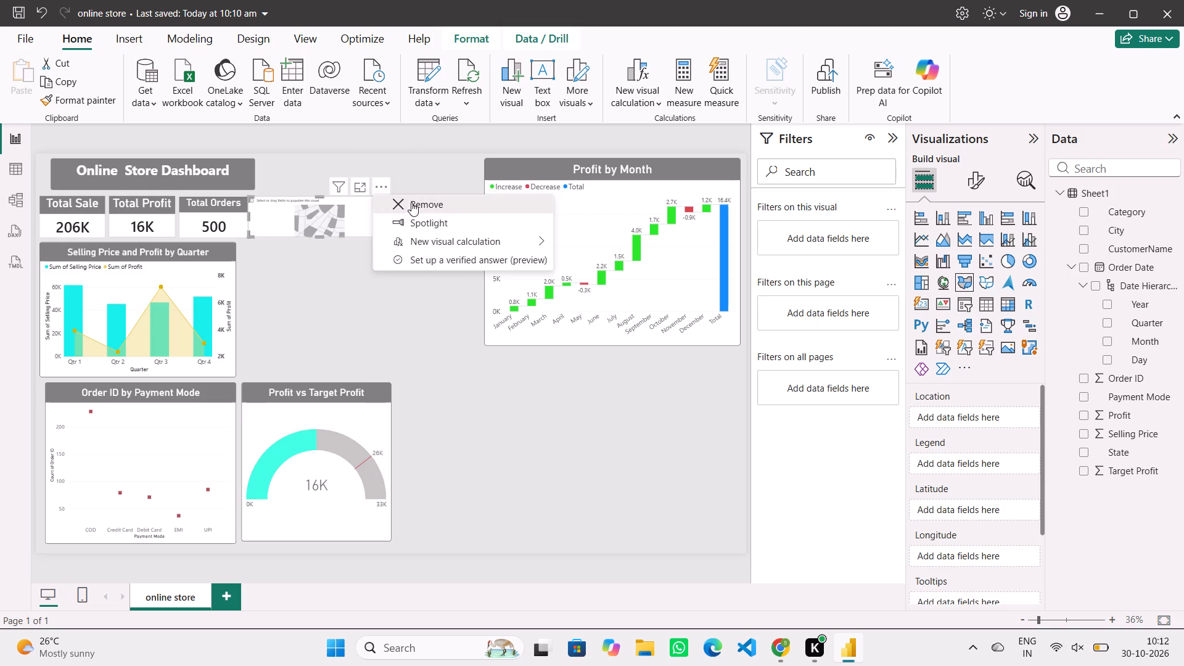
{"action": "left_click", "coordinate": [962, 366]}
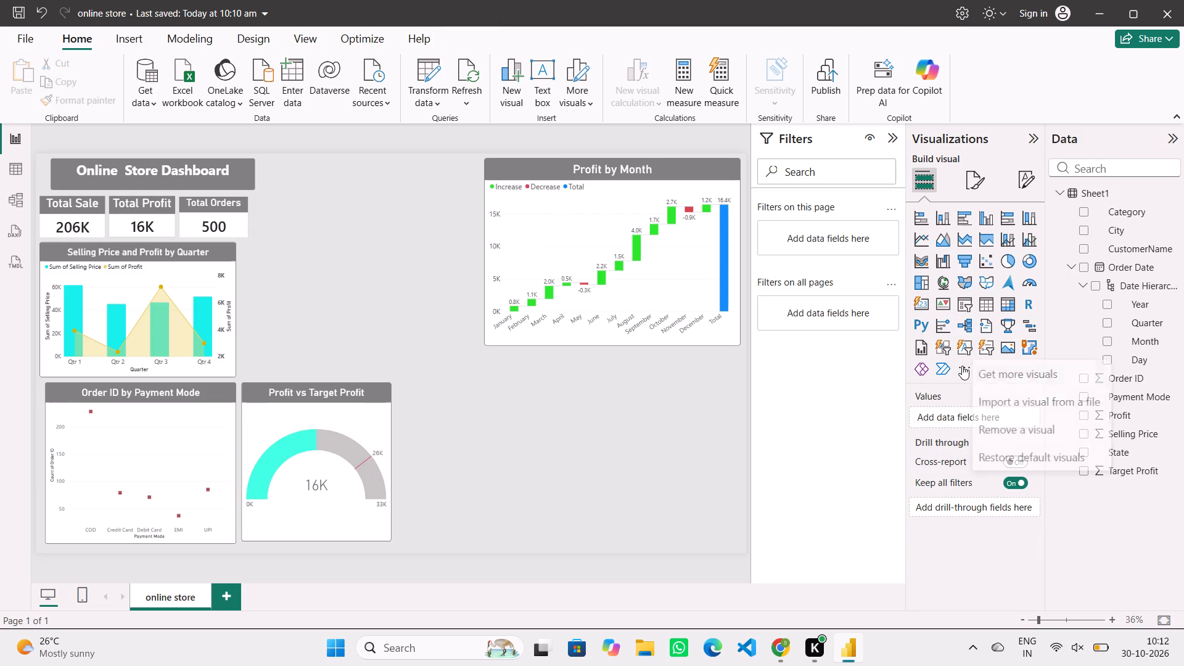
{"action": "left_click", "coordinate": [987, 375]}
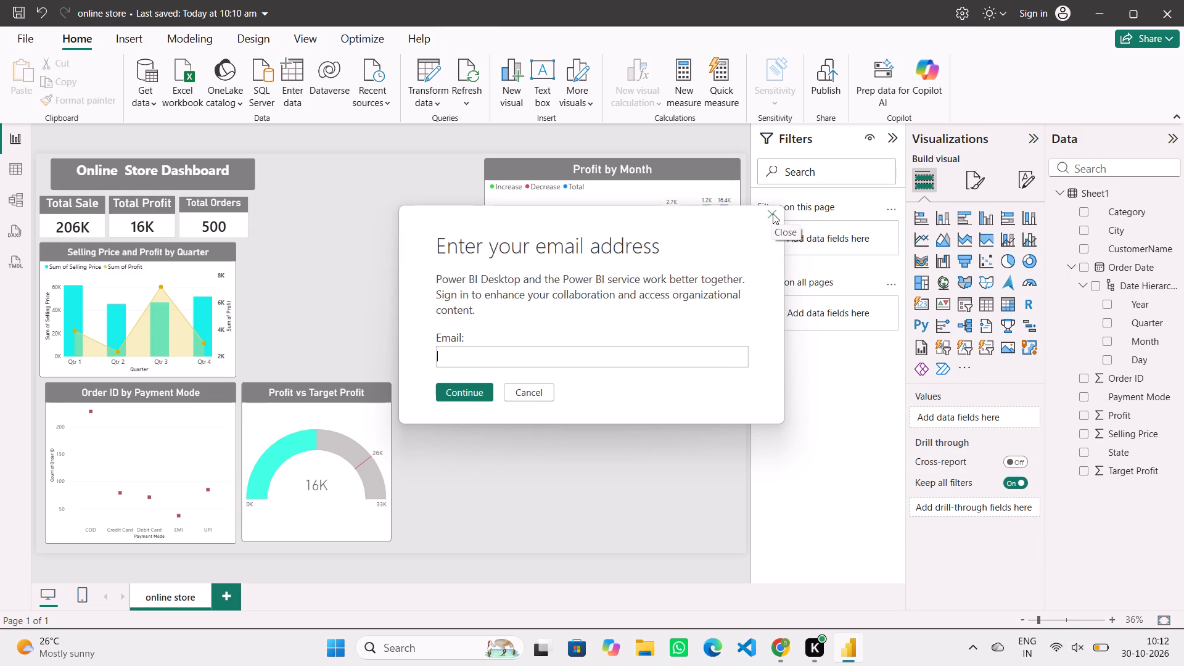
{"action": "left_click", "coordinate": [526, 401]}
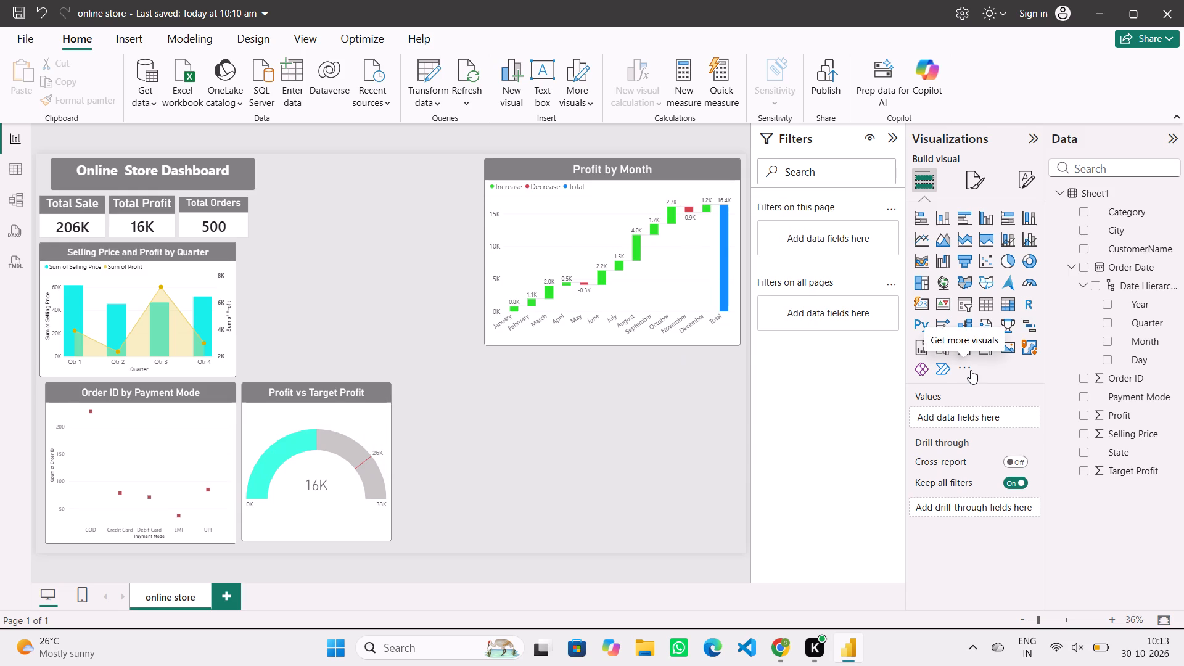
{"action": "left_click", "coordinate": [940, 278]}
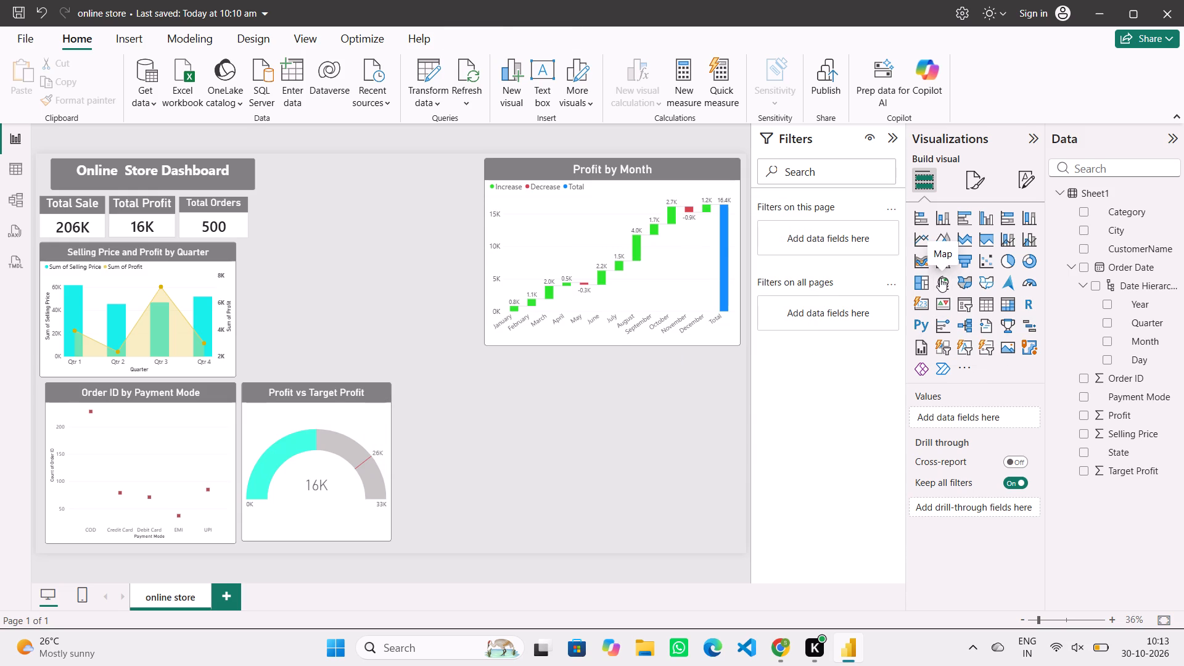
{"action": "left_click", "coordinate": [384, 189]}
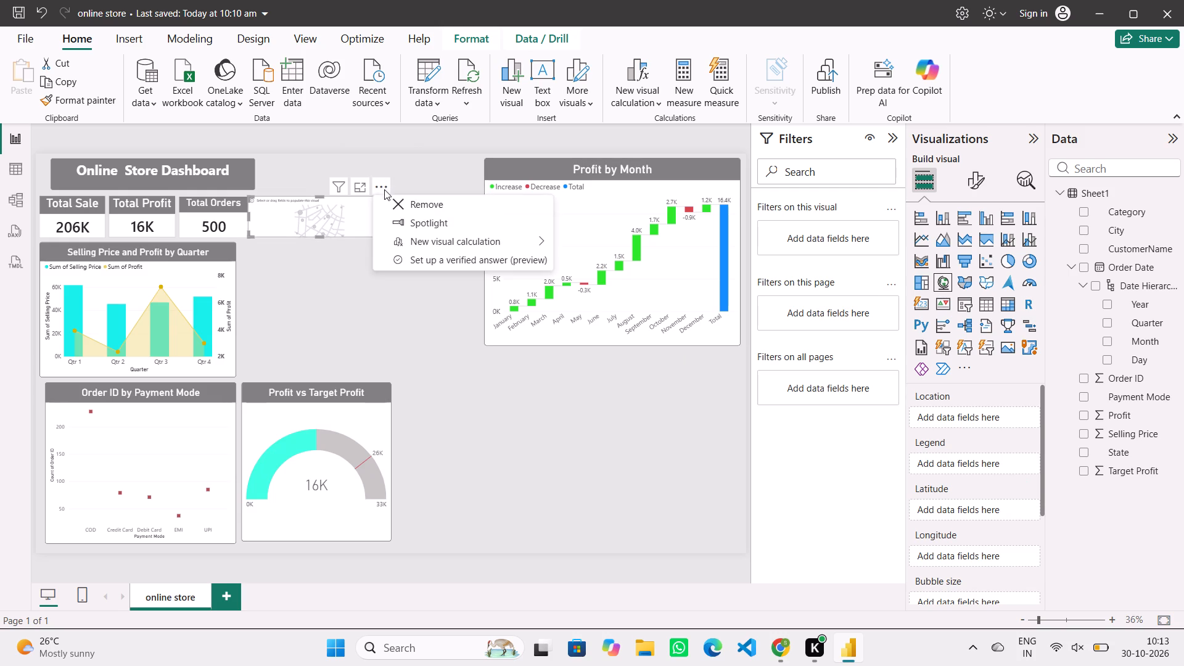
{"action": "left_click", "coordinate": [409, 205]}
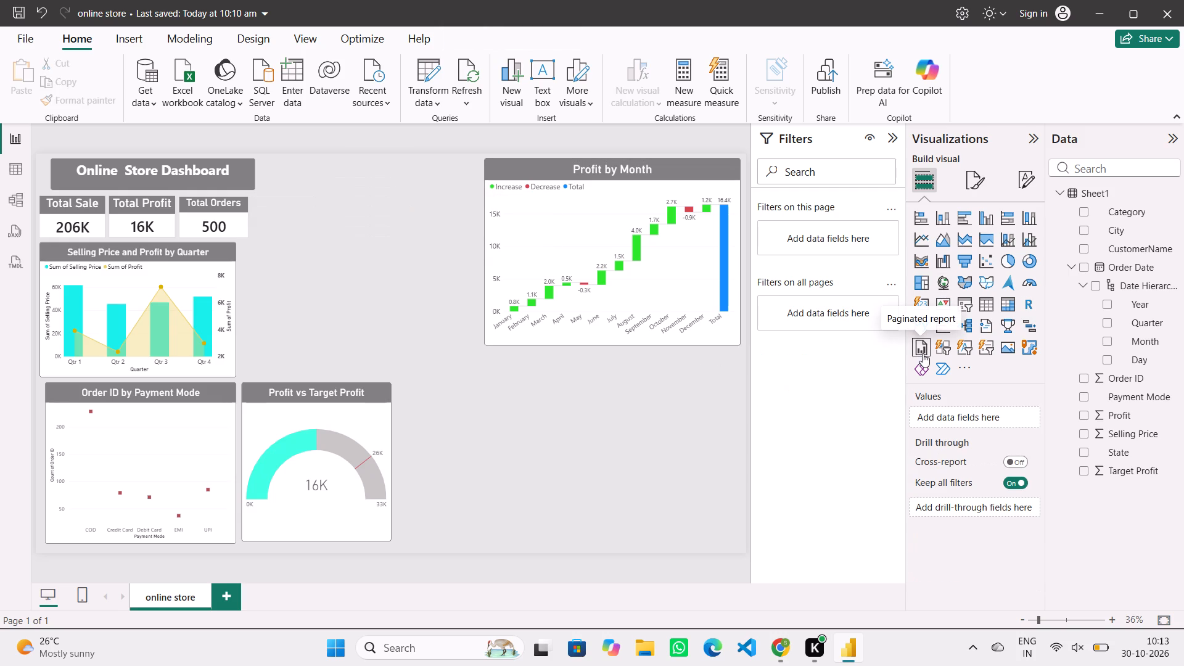